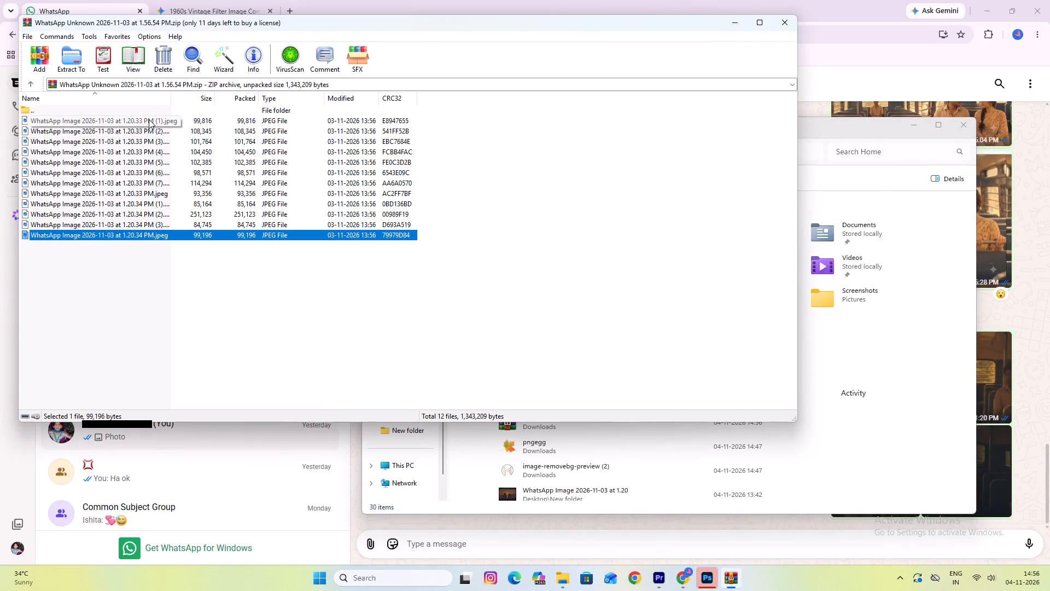
Select all twelve JPEG images in the open WhatsApp ZIP archive and copy them.
left_click(75, 121)
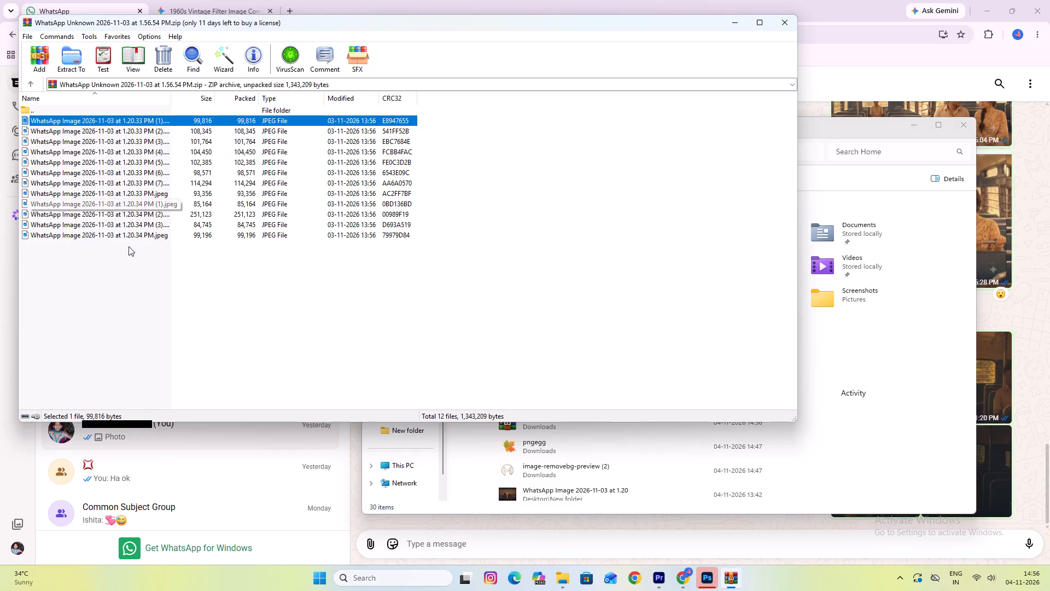
left_click(160, 236, "shift")
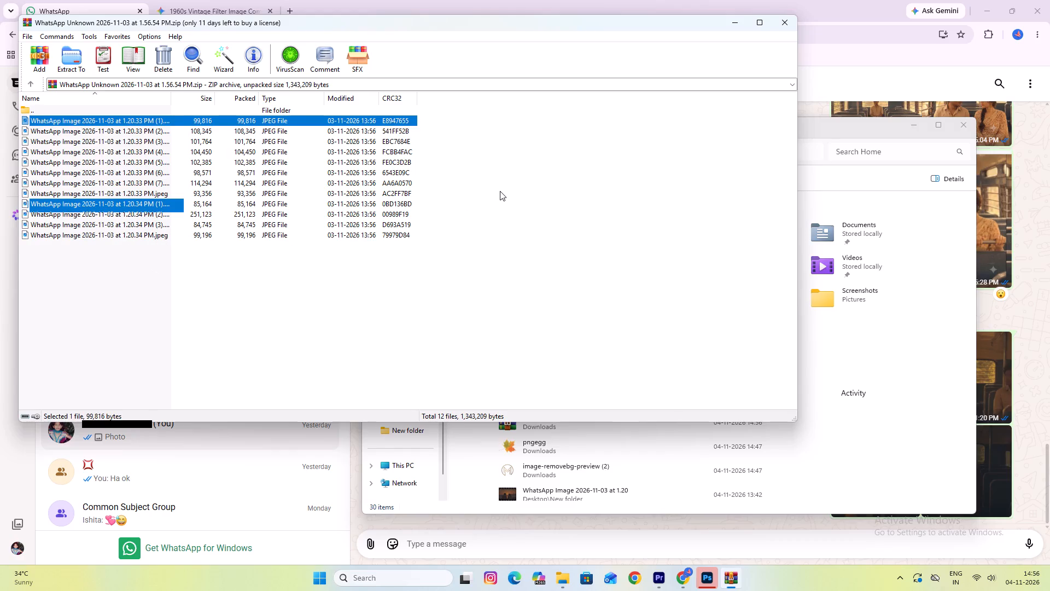
key("ctrl+c")
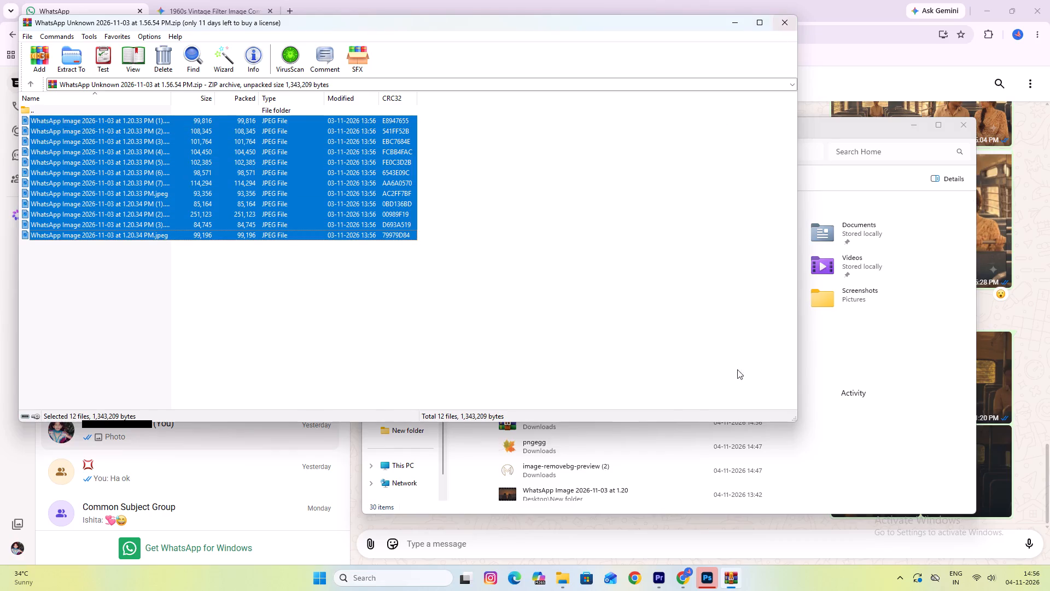
Switch to Photoshop and create a new document 800 pixels wide and 600 pixels high.
left_click(704, 574)
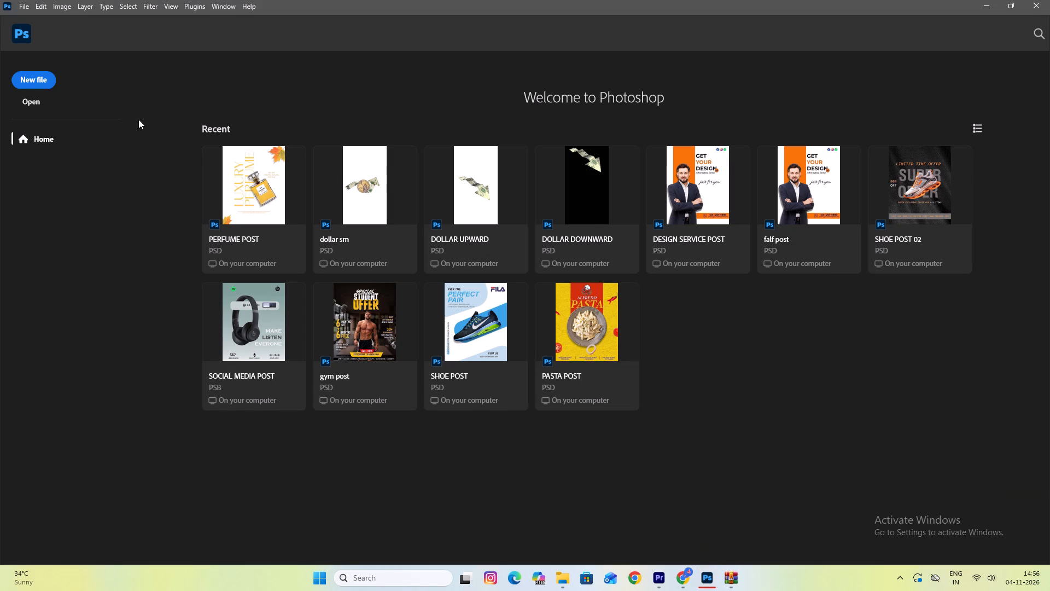
left_click(32, 76)
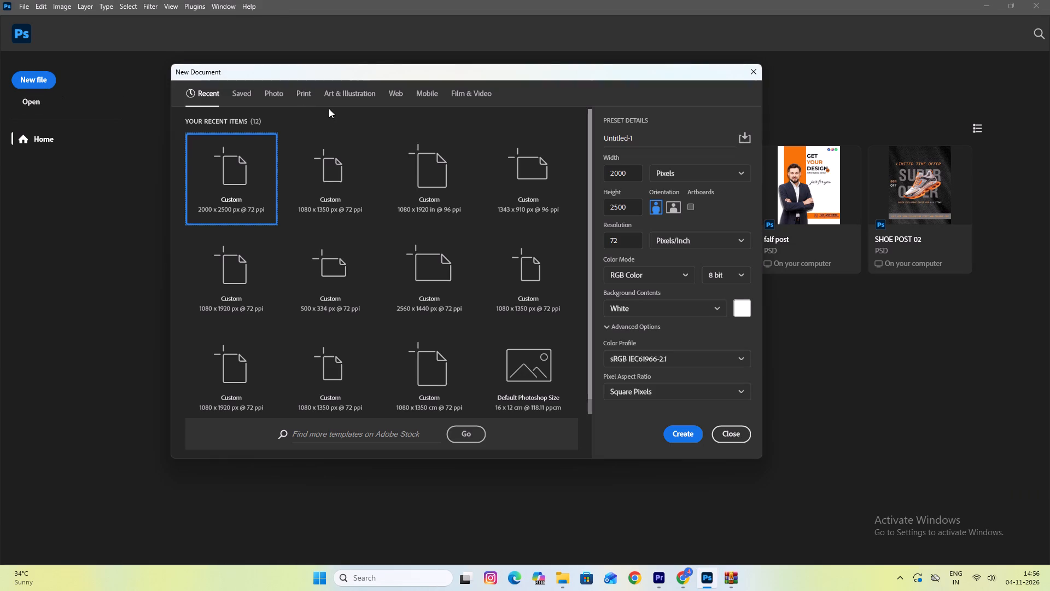
left_click_drag(629, 173, 576, 179)
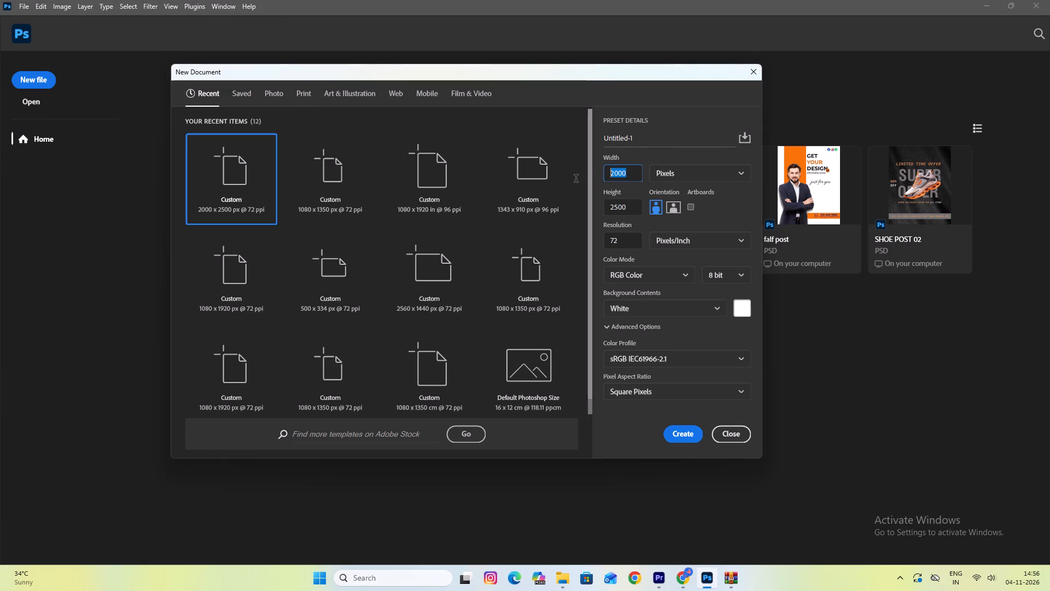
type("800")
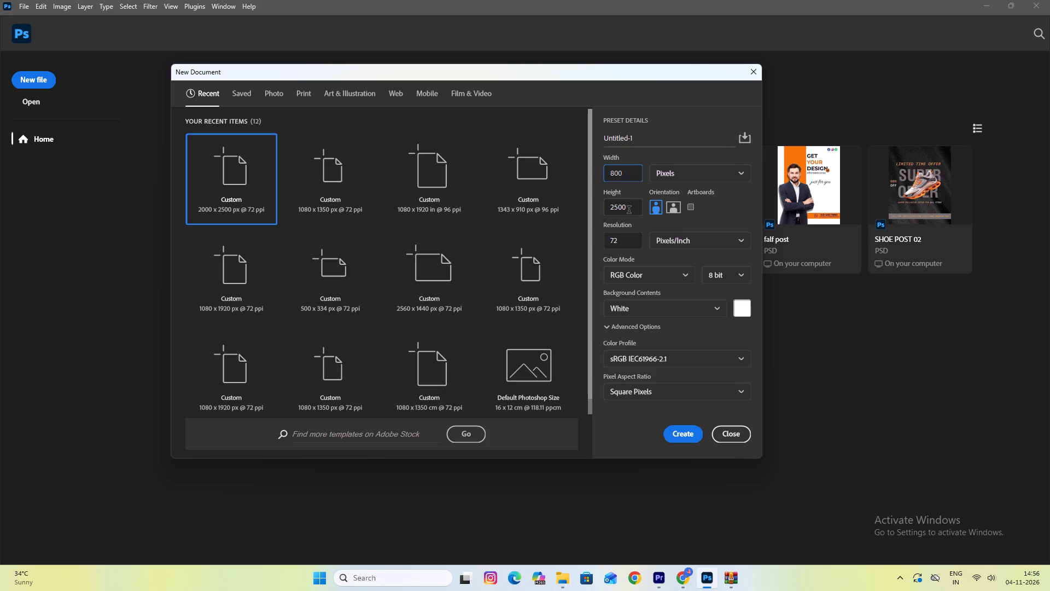
left_click_drag(629, 211, 600, 212)
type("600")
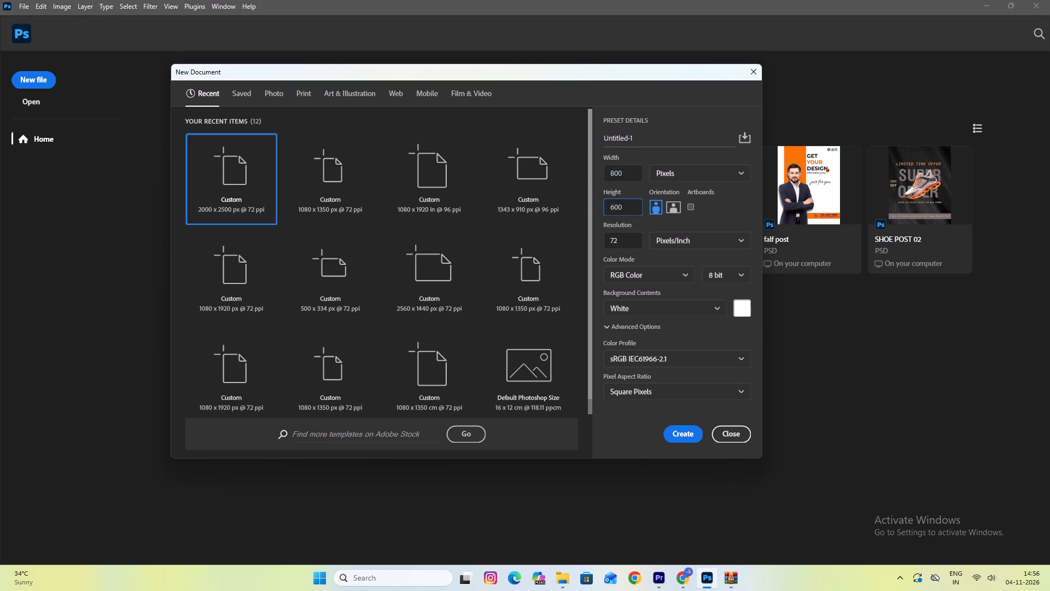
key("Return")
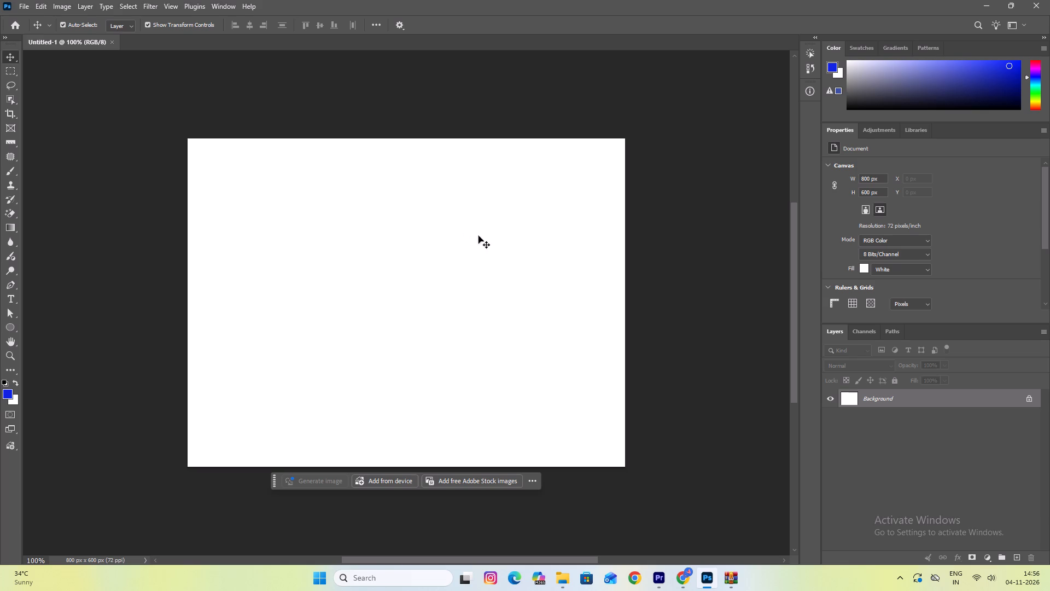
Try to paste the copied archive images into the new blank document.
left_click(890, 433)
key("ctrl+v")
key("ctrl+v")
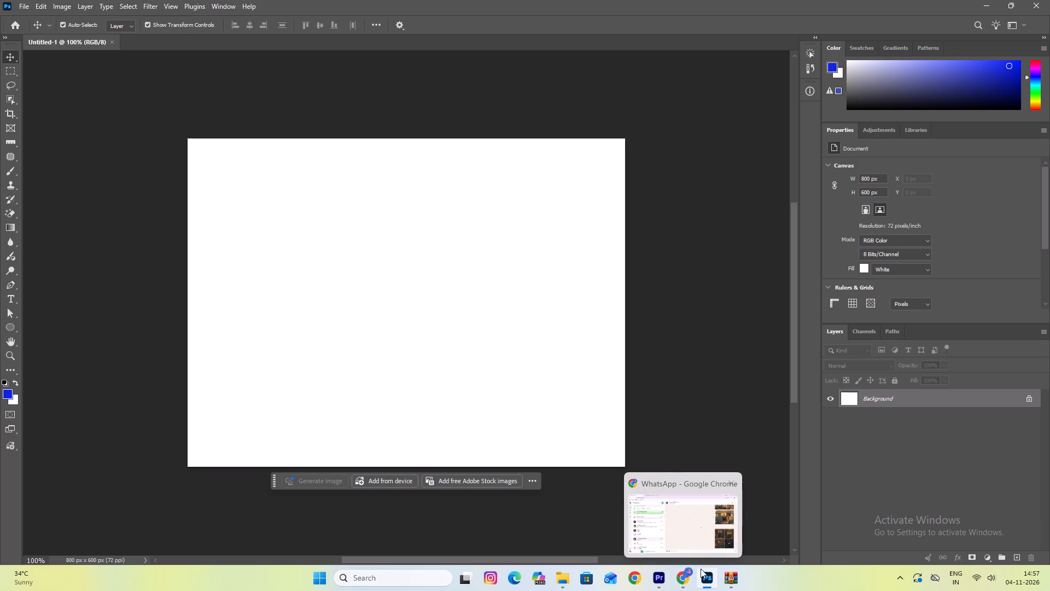
Return to the WinRAR archive and bring its selected images into Photoshop.
left_click(709, 516)
left_click_drag(311, 202, 929, 435)
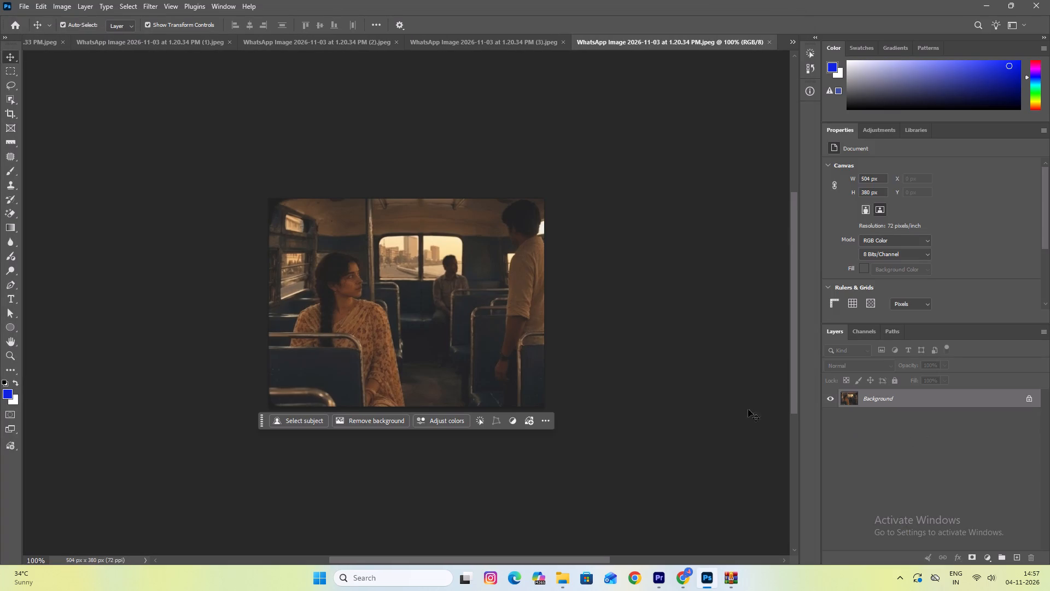
Switch to the film-strip texture image, WhatsApp Image 2026-11-03 at 1.20.34 PM (3).jpeg, and view it.
double_click(883, 400)
left_click(664, 241)
left_click(439, 42)
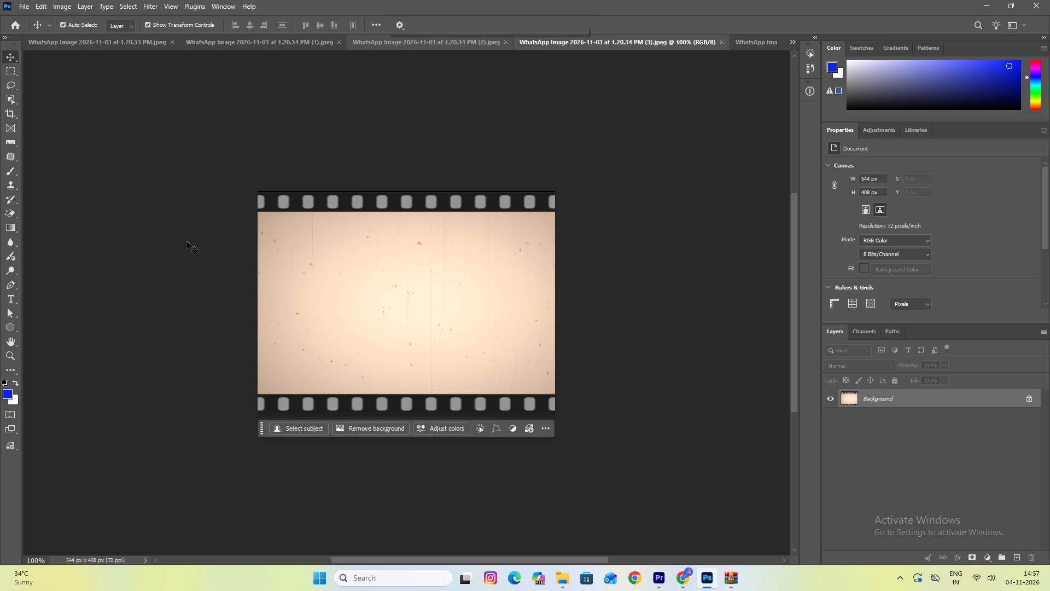
scroll(418, 221, "up", 1)
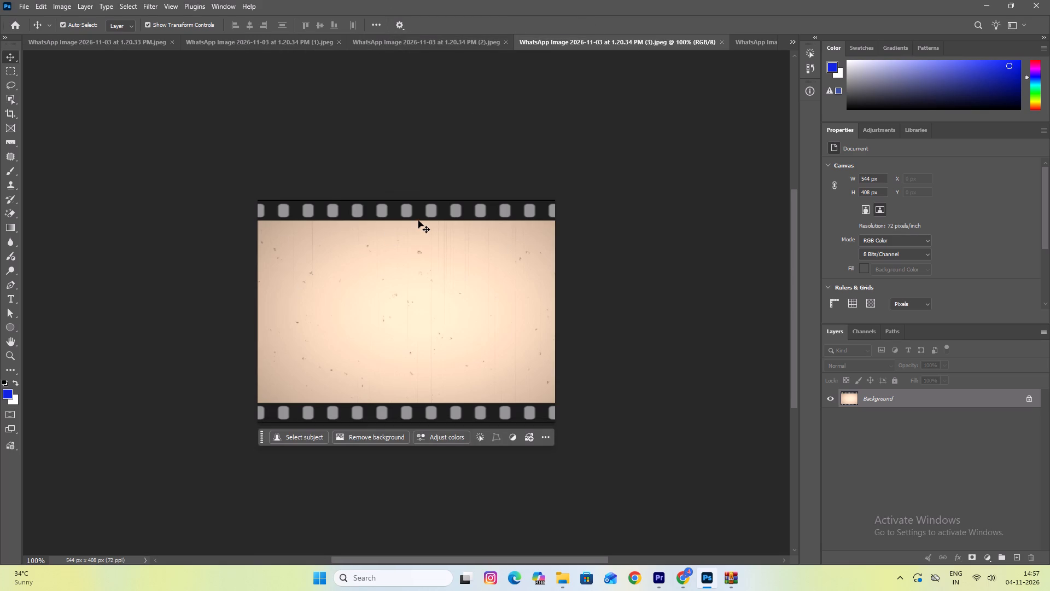
scroll(418, 221, "down", 2)
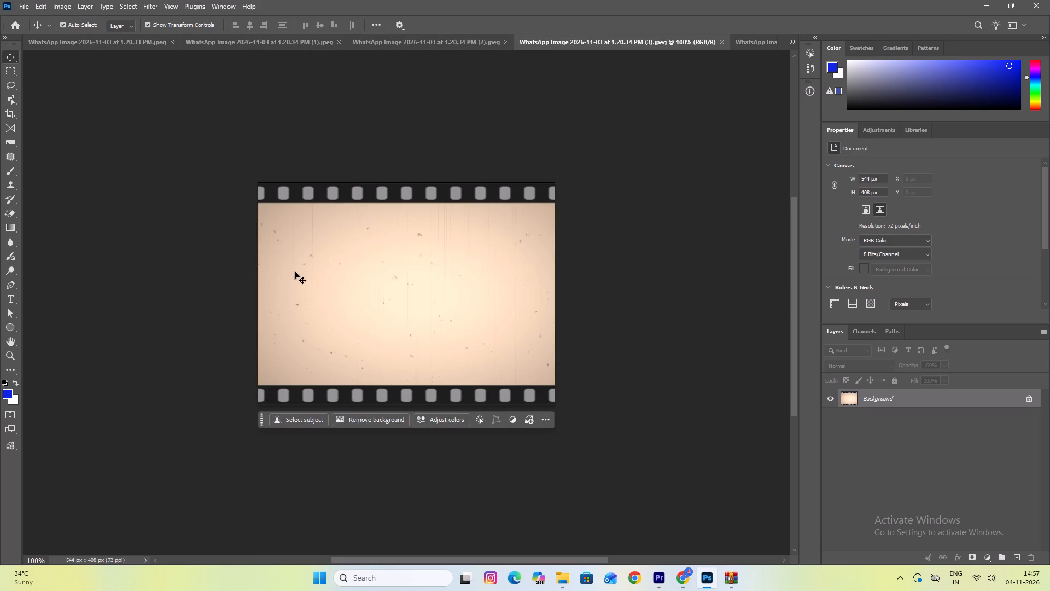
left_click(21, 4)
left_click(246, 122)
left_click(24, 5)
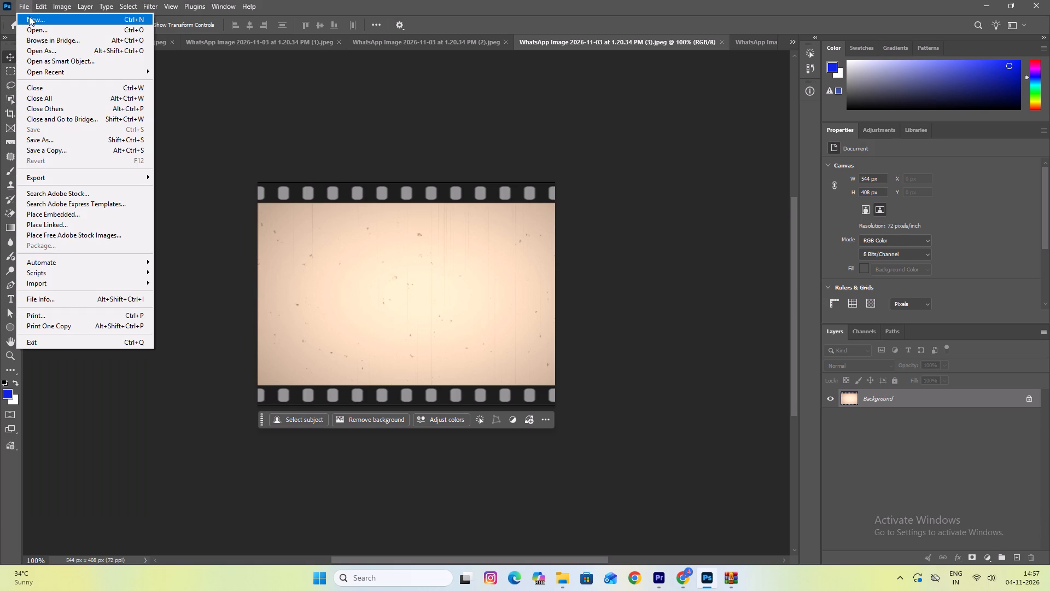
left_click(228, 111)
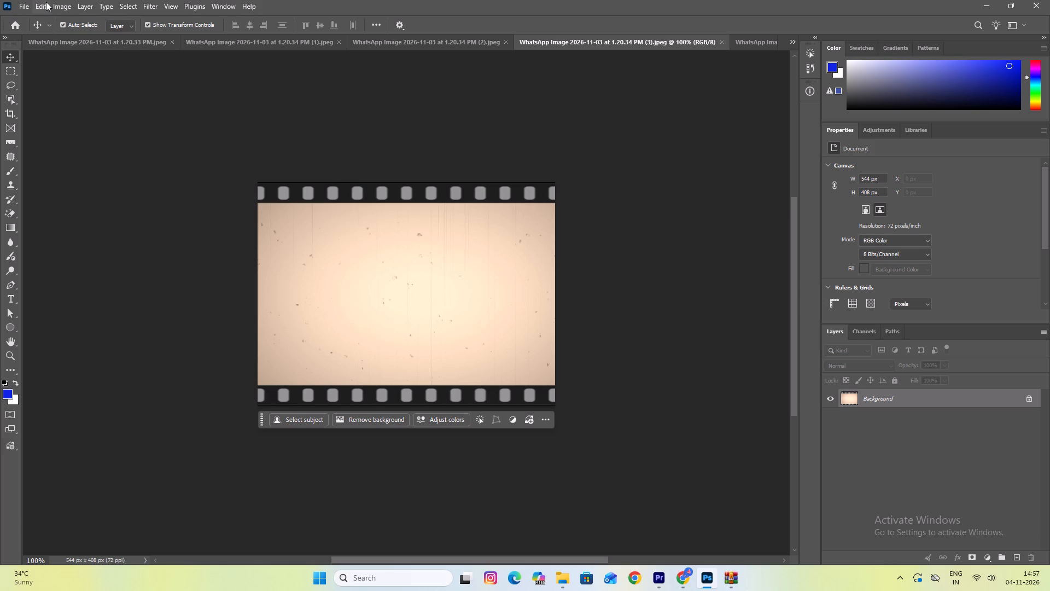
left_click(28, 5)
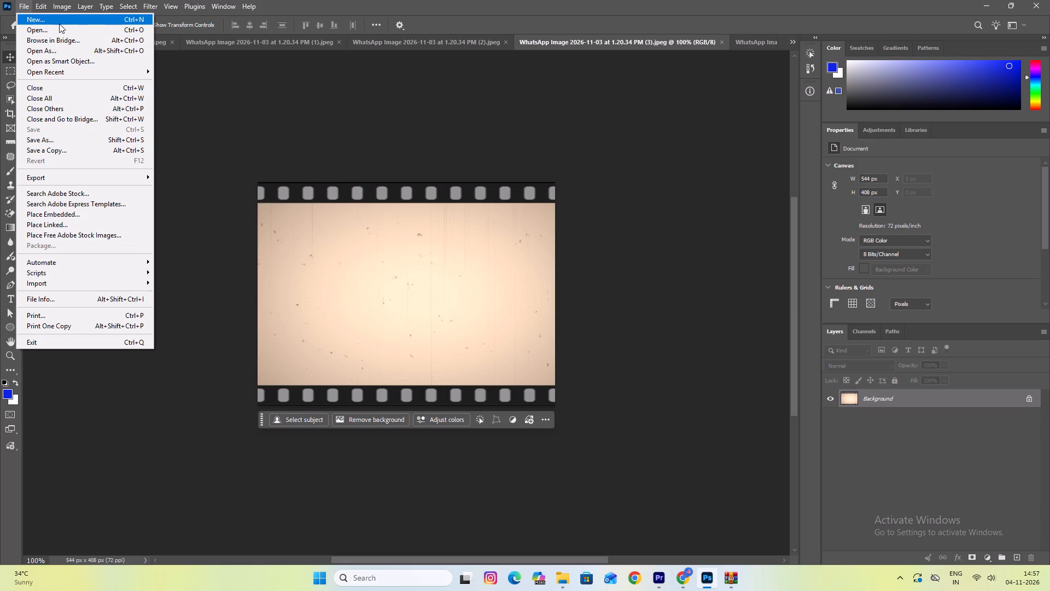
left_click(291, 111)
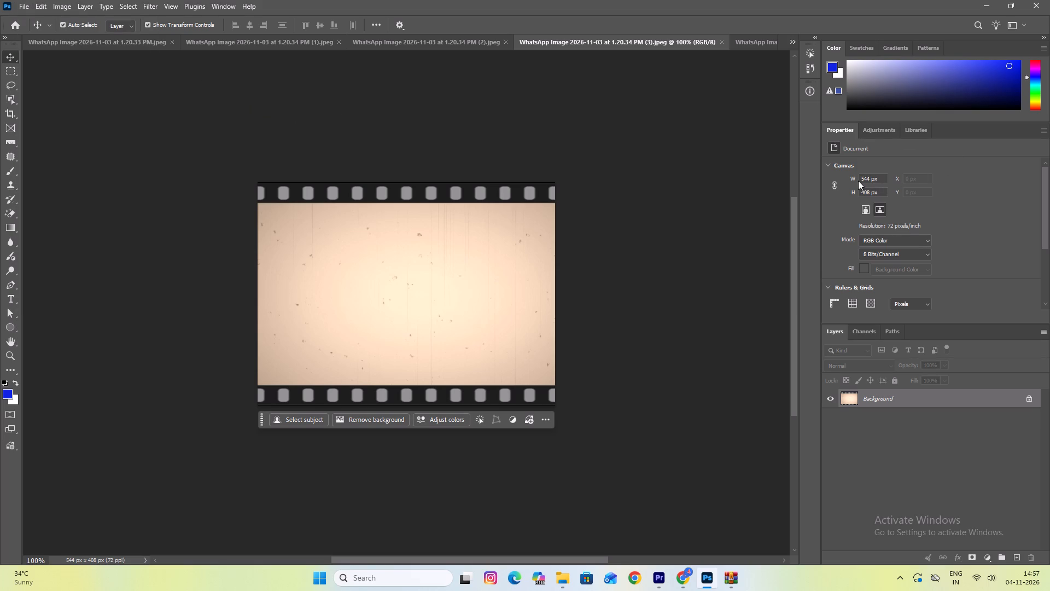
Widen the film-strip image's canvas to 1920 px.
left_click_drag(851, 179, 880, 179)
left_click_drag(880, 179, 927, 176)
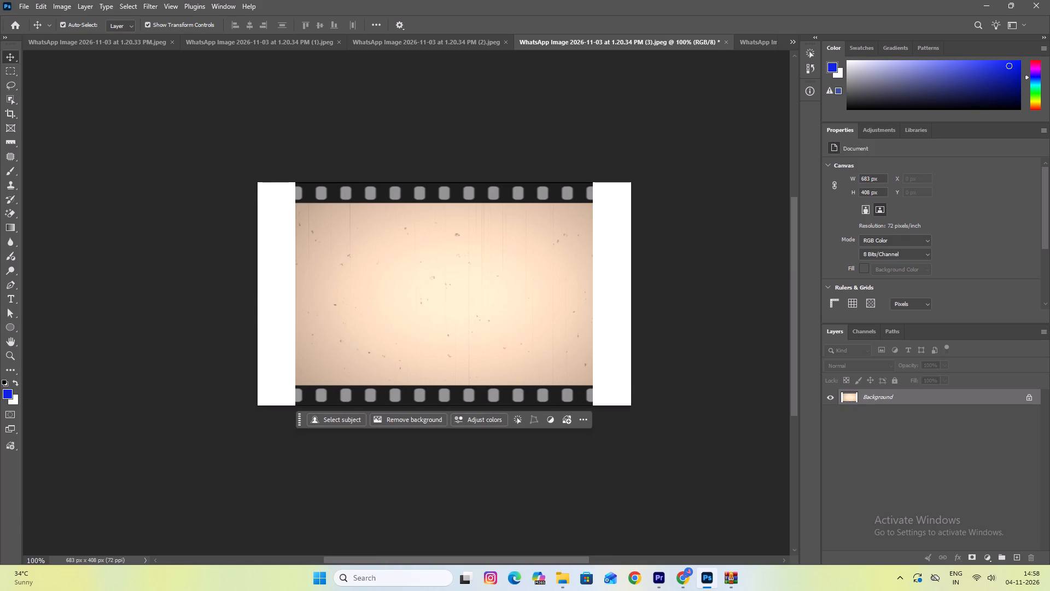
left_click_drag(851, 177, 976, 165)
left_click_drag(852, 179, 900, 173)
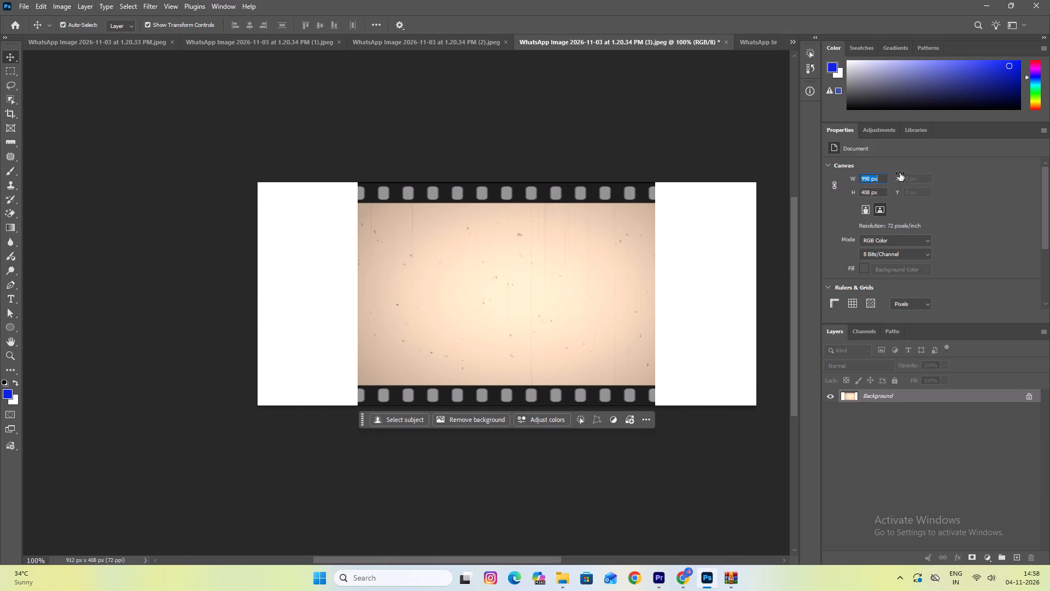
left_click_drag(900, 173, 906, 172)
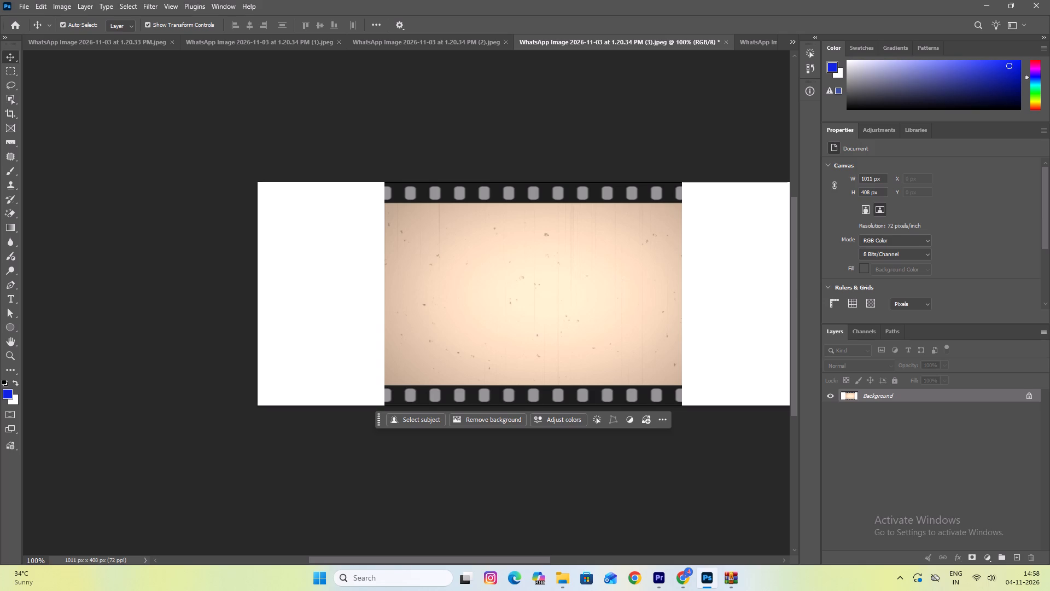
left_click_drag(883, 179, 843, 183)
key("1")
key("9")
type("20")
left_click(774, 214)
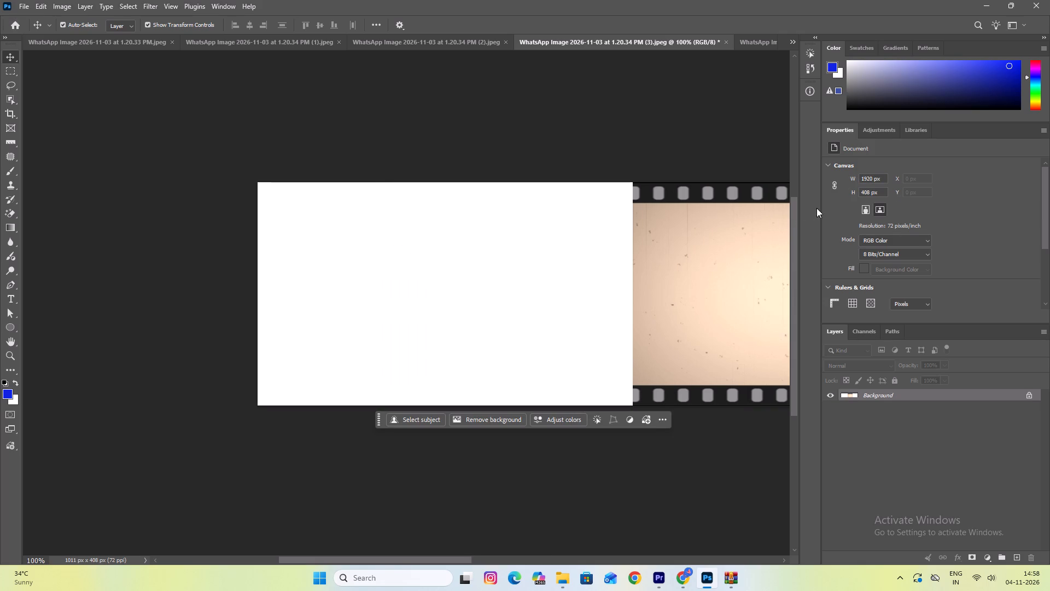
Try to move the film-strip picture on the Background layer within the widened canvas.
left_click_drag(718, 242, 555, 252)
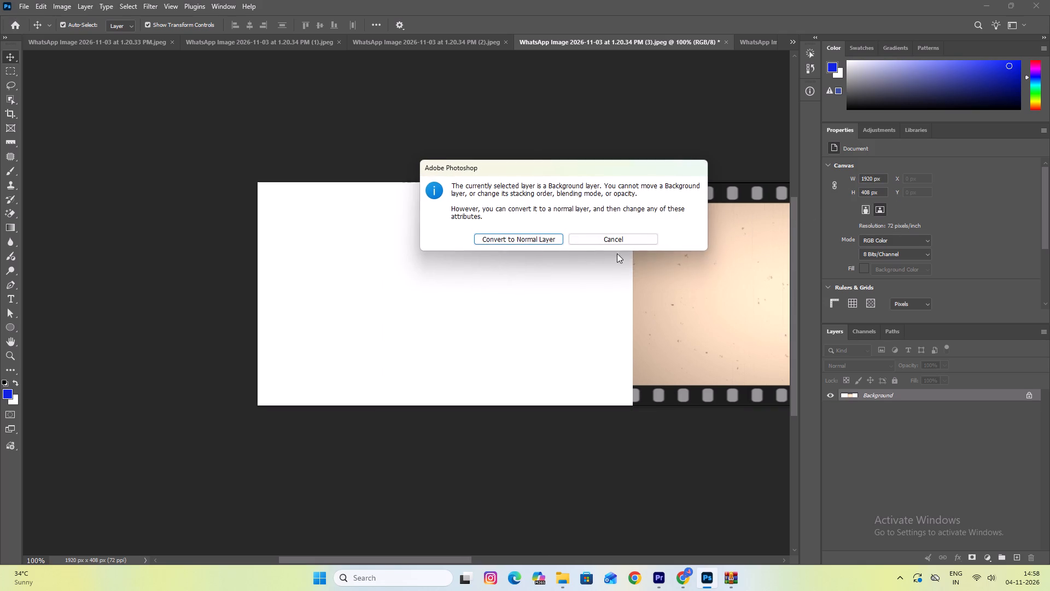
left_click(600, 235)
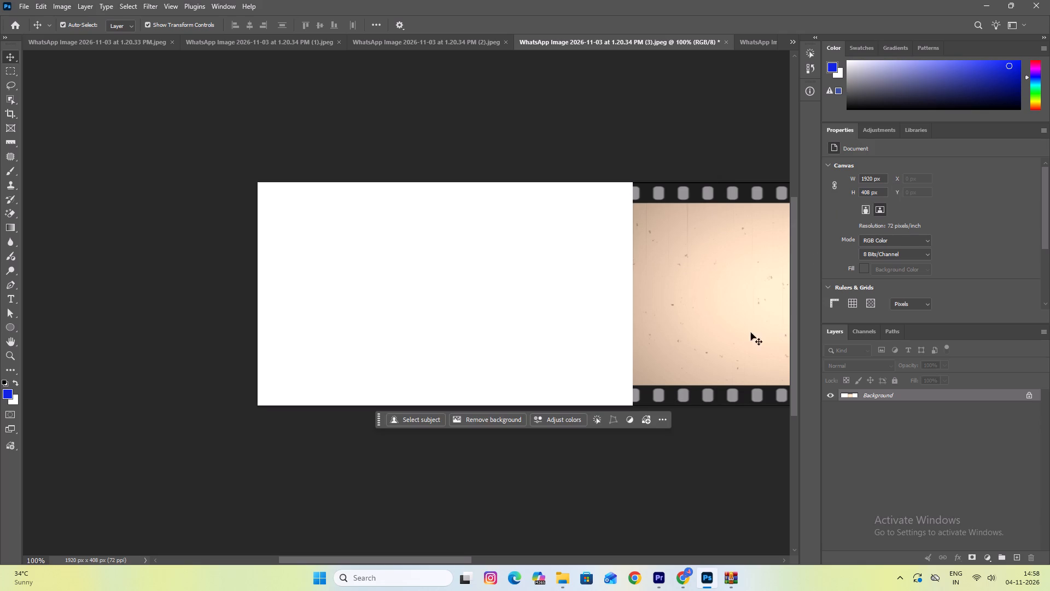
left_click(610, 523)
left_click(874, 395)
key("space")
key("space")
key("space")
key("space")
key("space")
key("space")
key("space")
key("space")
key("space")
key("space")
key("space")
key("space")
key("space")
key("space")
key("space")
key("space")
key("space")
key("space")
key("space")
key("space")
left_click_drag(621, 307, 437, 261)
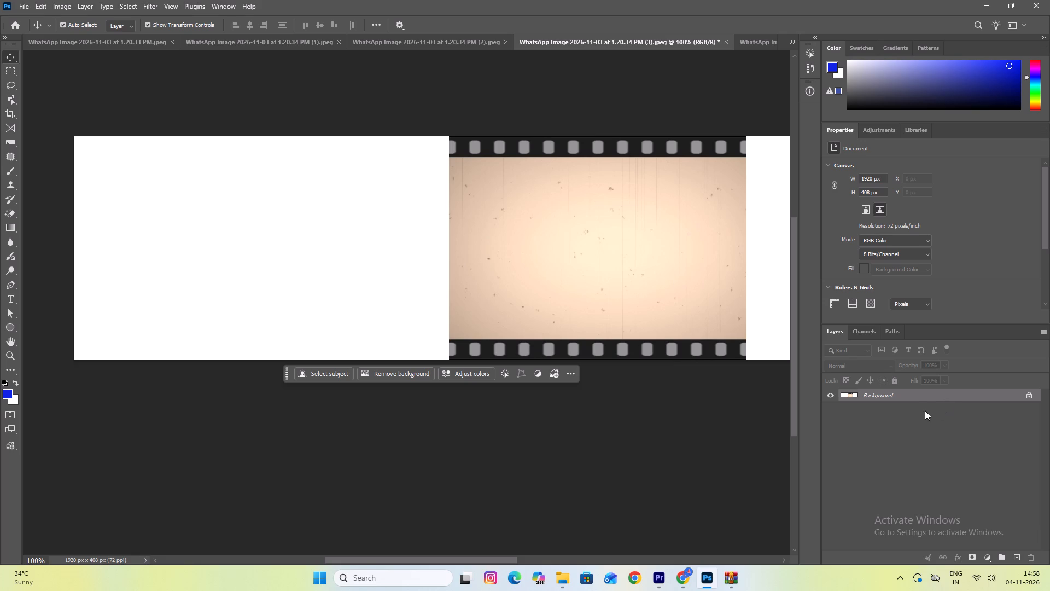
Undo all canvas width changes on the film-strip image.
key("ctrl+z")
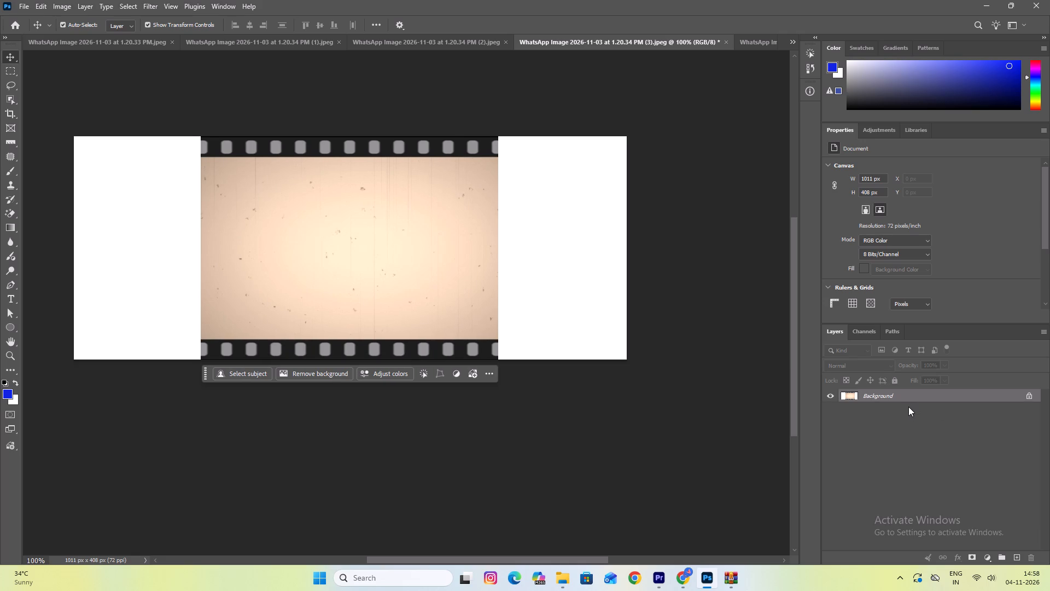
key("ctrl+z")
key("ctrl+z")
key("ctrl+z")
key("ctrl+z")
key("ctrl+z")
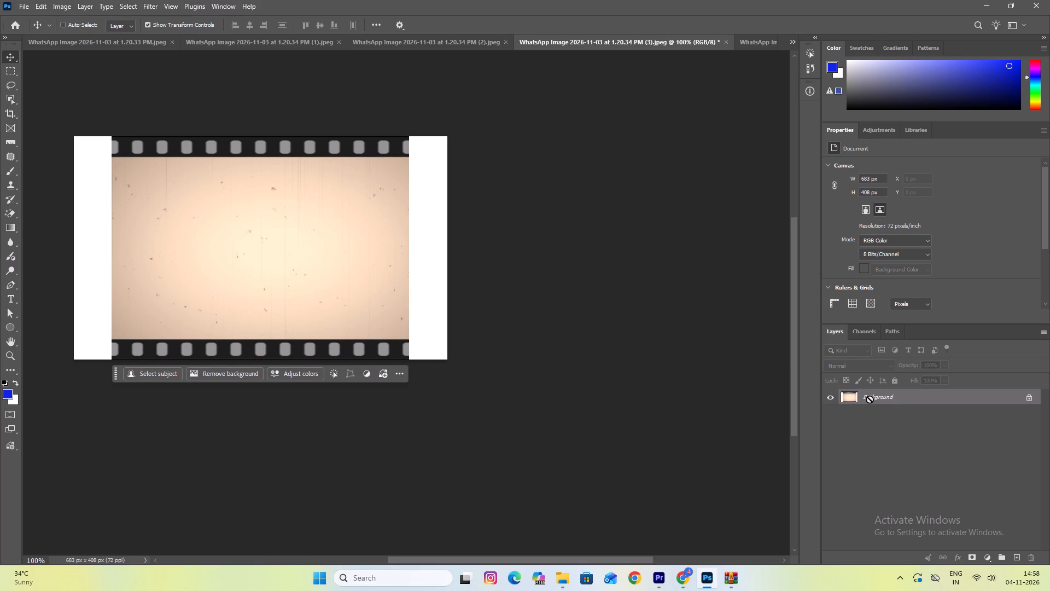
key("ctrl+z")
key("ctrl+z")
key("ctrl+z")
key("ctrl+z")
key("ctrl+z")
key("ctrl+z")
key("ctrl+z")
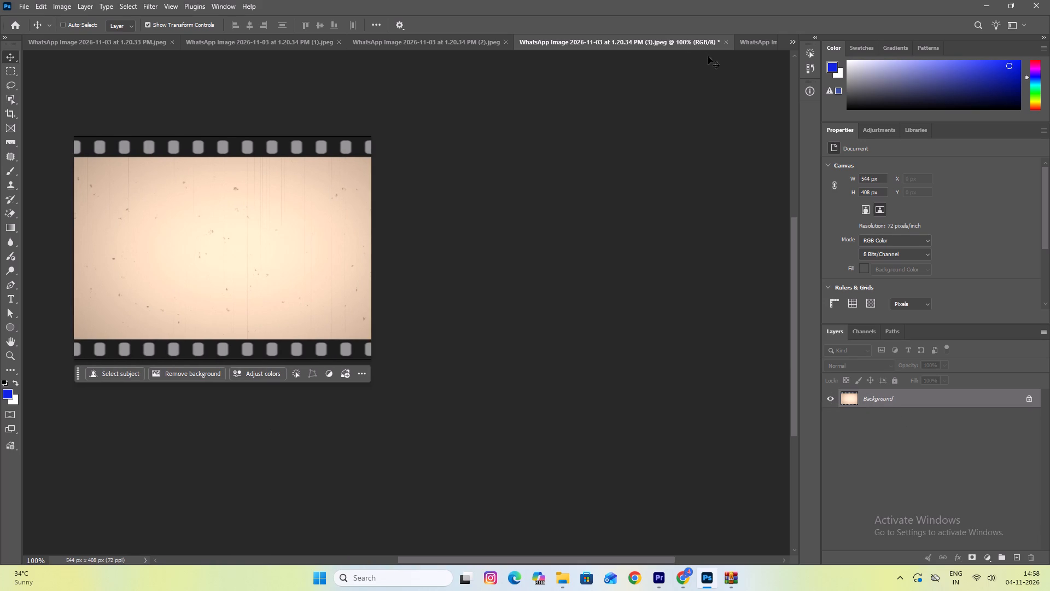
Close every open image document, discarding the changes to the film-strip image.
left_click(172, 39)
left_click(172, 39)
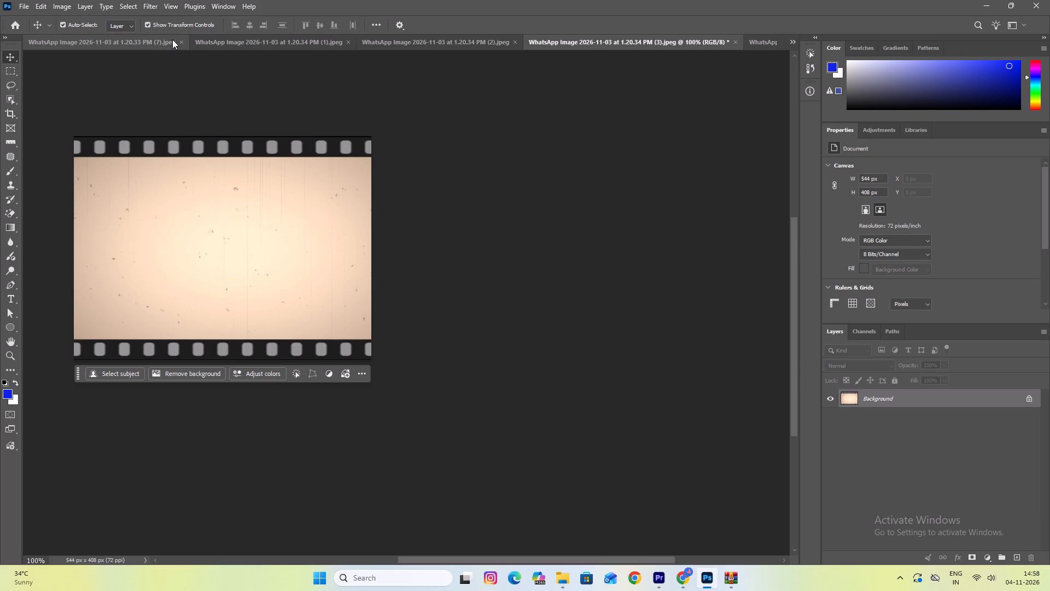
left_click(180, 42)
left_click(182, 42)
left_click(182, 39)
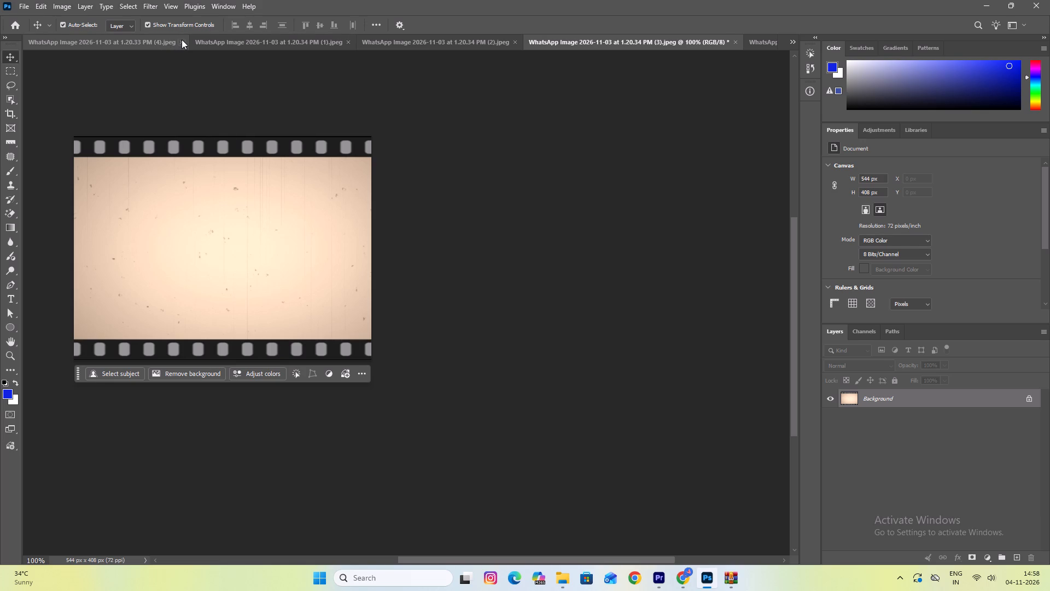
triple_click(182, 40)
double_click(182, 40)
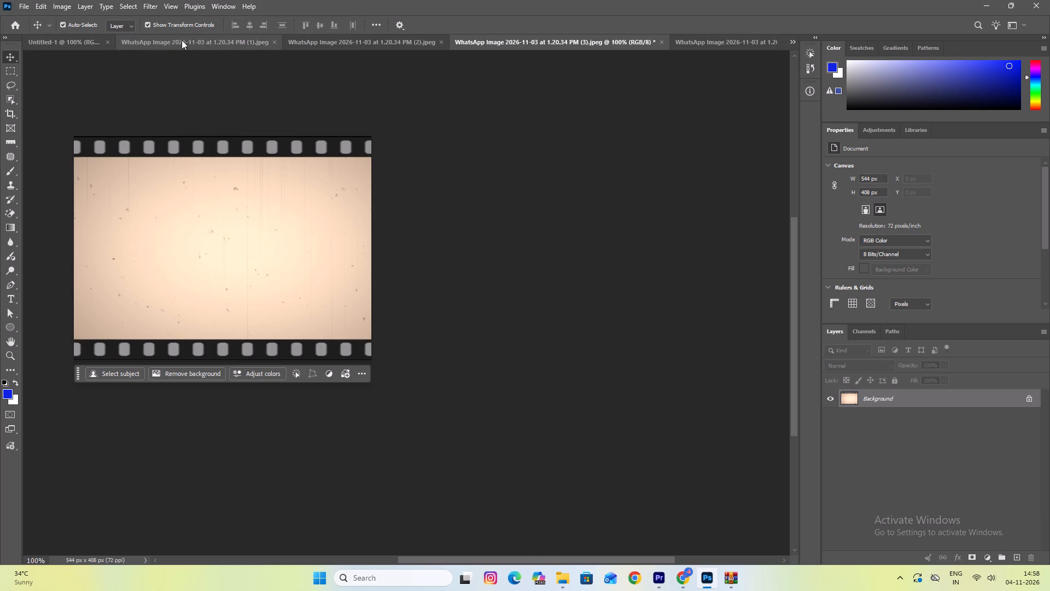
left_click(106, 43)
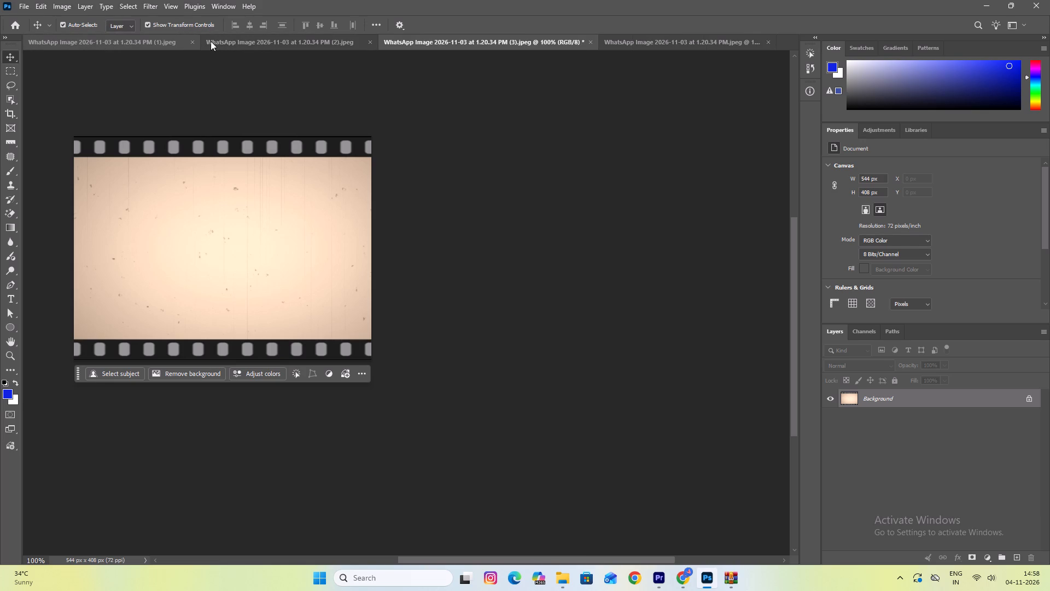
left_click(194, 41)
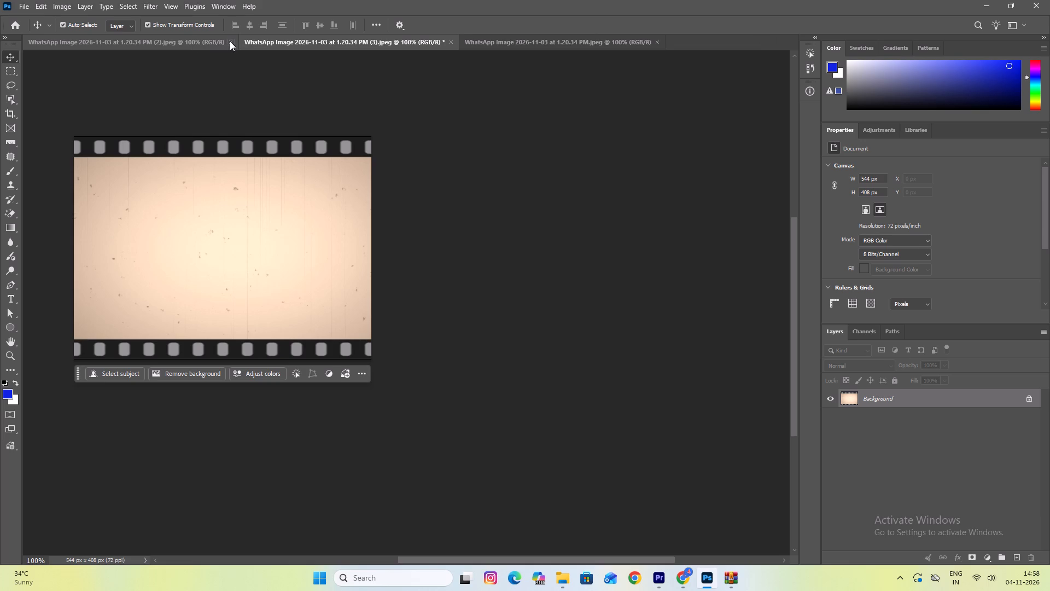
left_click(230, 41)
left_click(233, 41)
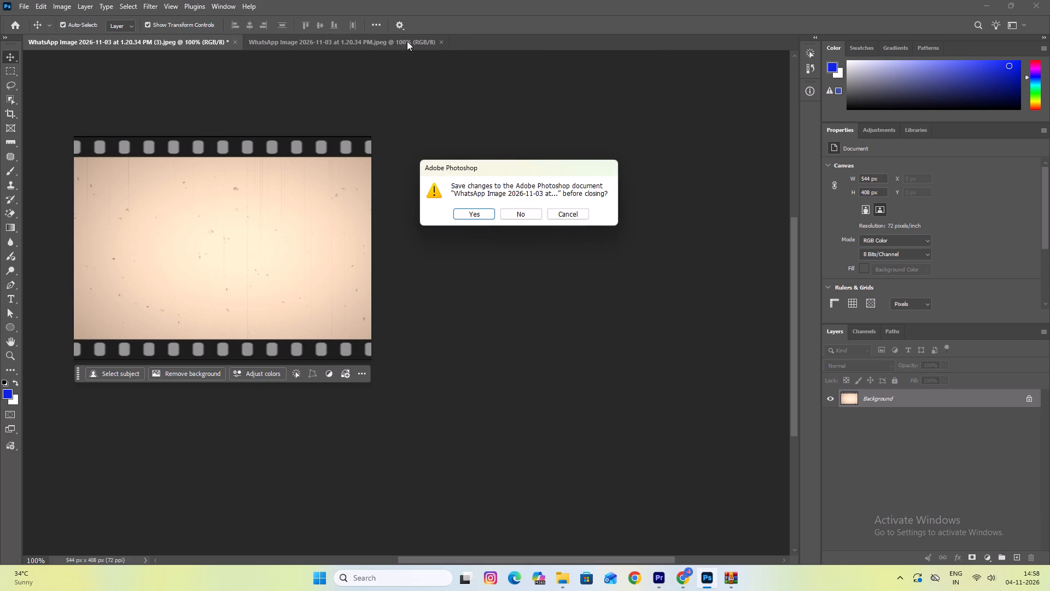
left_click(523, 213)
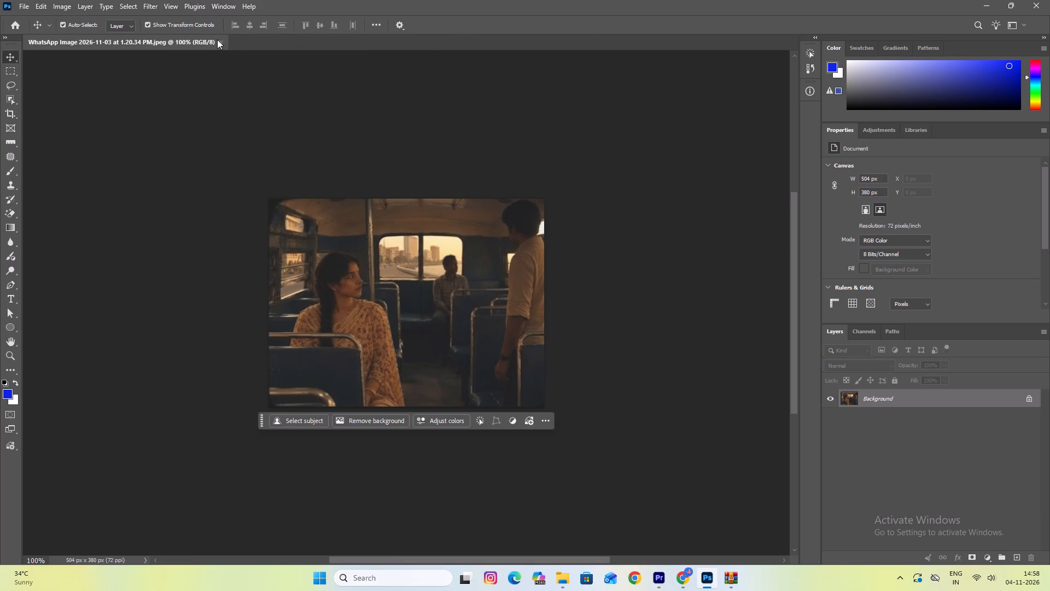
left_click(219, 40)
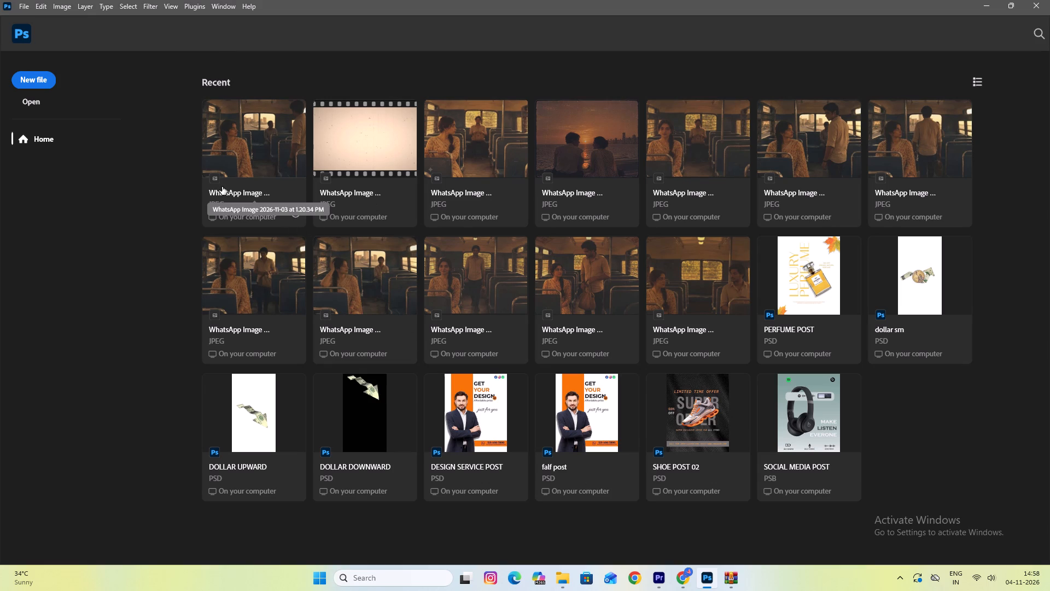
Open the recent bus image "WhatsApp Image 2026-11-03 at 1.20.34 PM.jpeg".
left_click(283, 170, "shift")
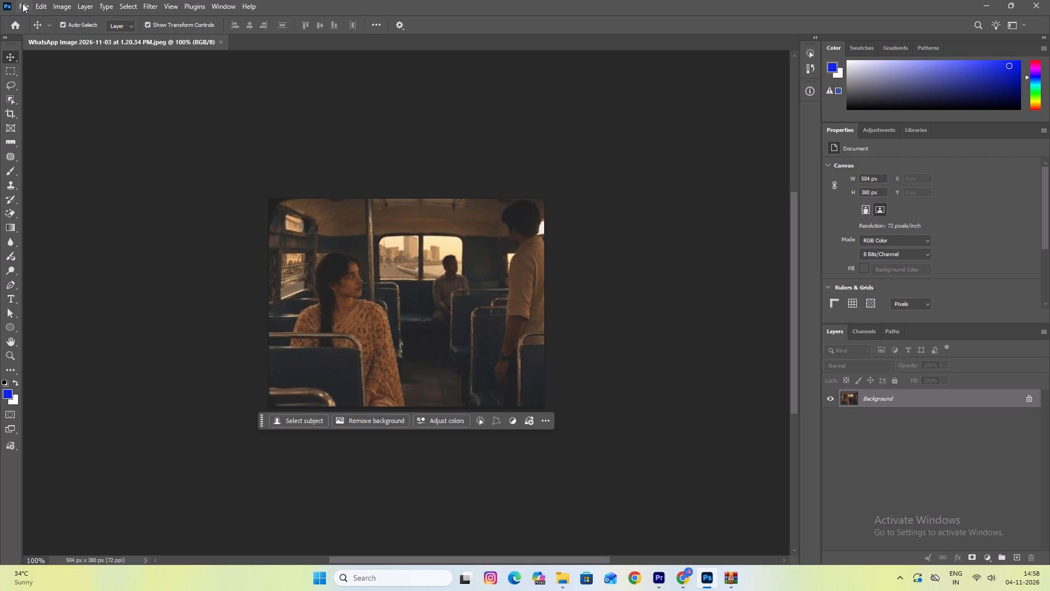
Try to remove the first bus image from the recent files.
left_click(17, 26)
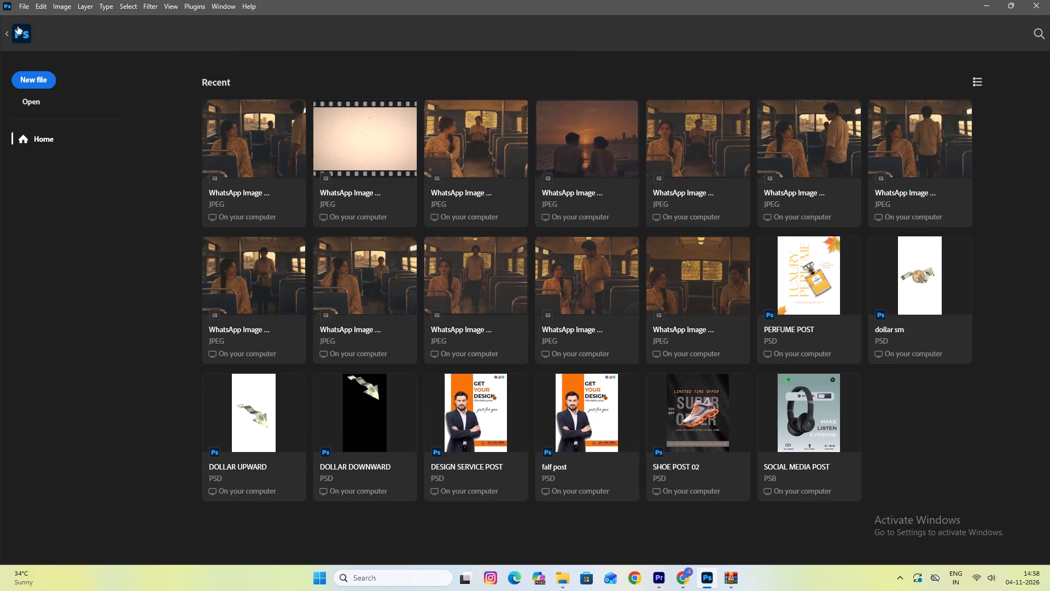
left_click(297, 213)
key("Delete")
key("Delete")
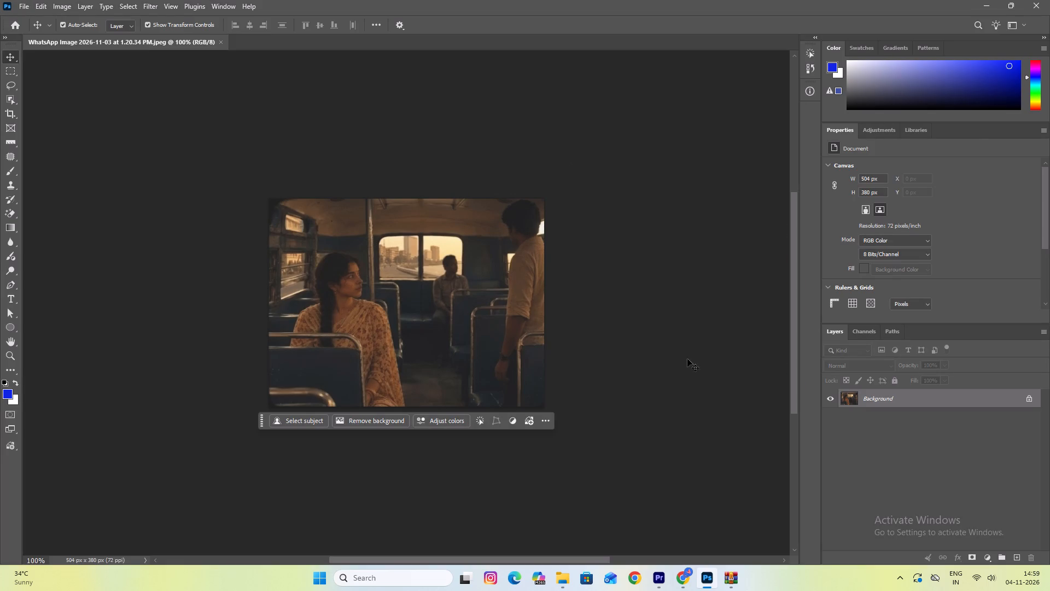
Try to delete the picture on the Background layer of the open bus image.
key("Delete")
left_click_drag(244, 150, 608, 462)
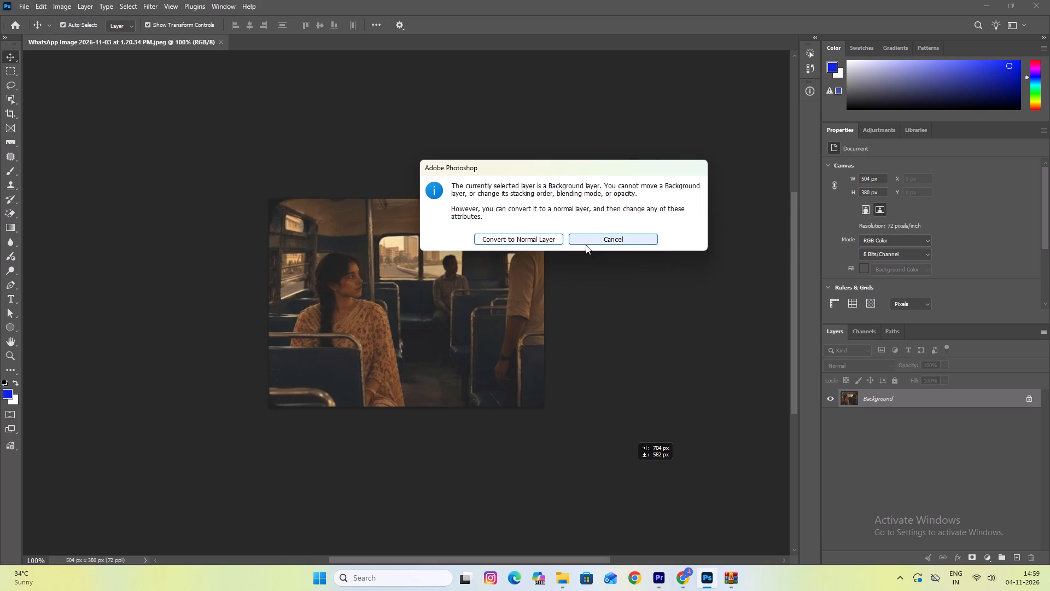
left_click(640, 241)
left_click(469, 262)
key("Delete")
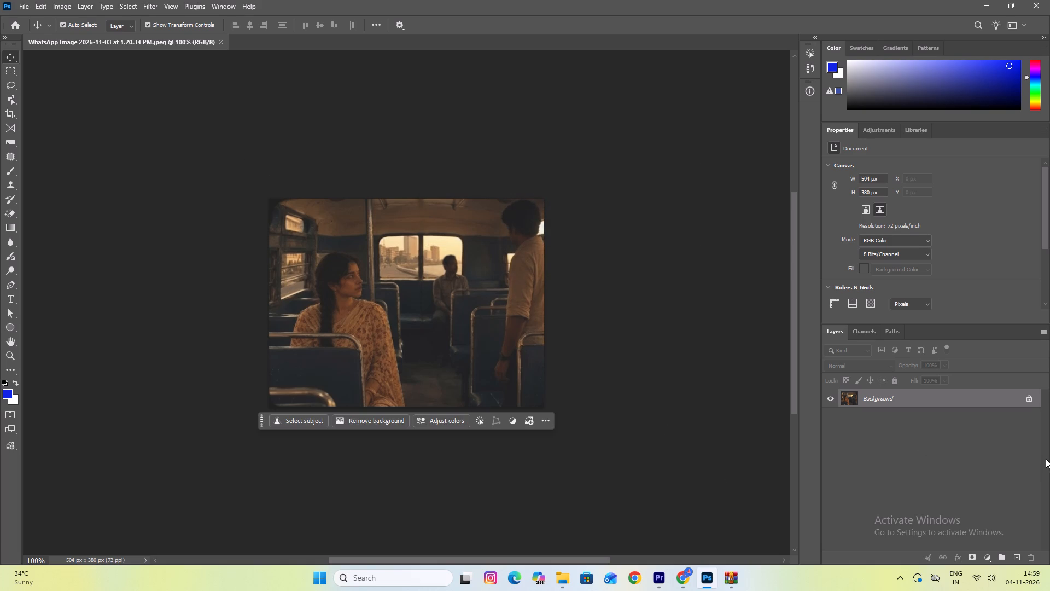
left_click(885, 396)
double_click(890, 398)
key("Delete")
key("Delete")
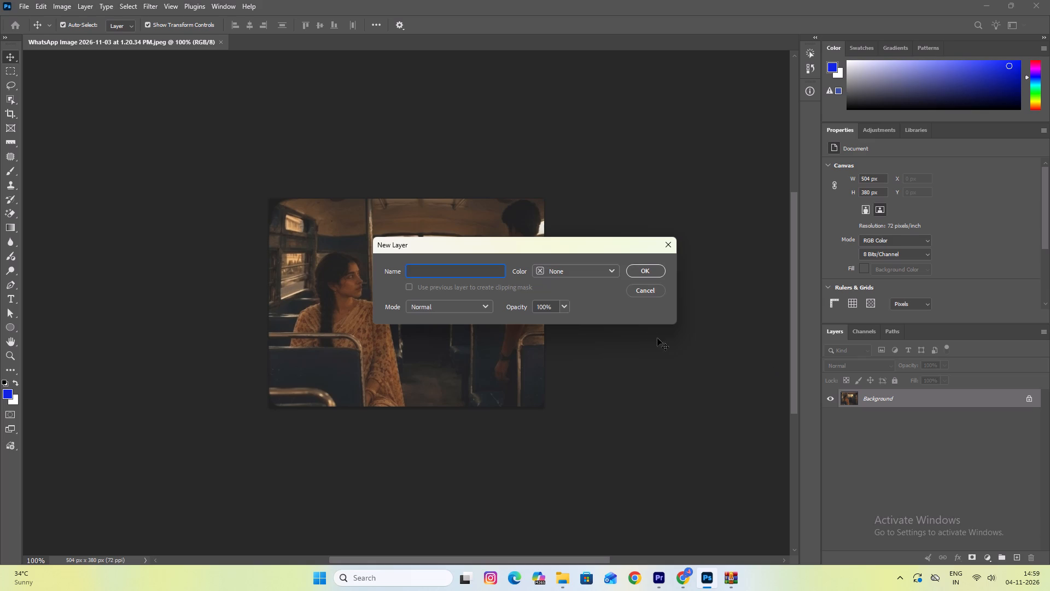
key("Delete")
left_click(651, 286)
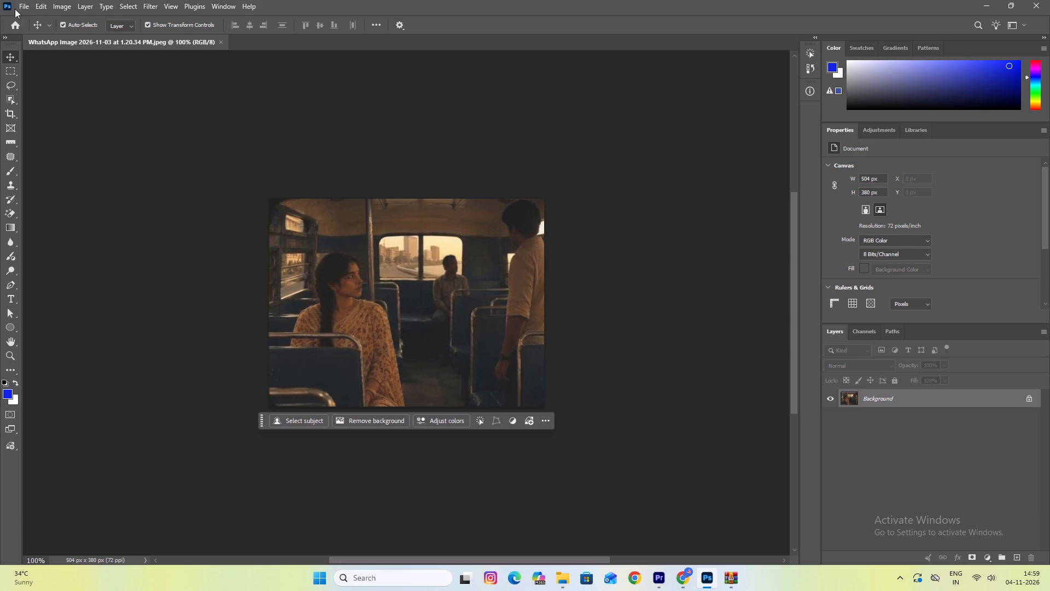
Open the recent bus image "WhatsApp Image 2026-11-03 at 1.20.34 PM (2).jpeg" from the recent files.
left_click(14, 25)
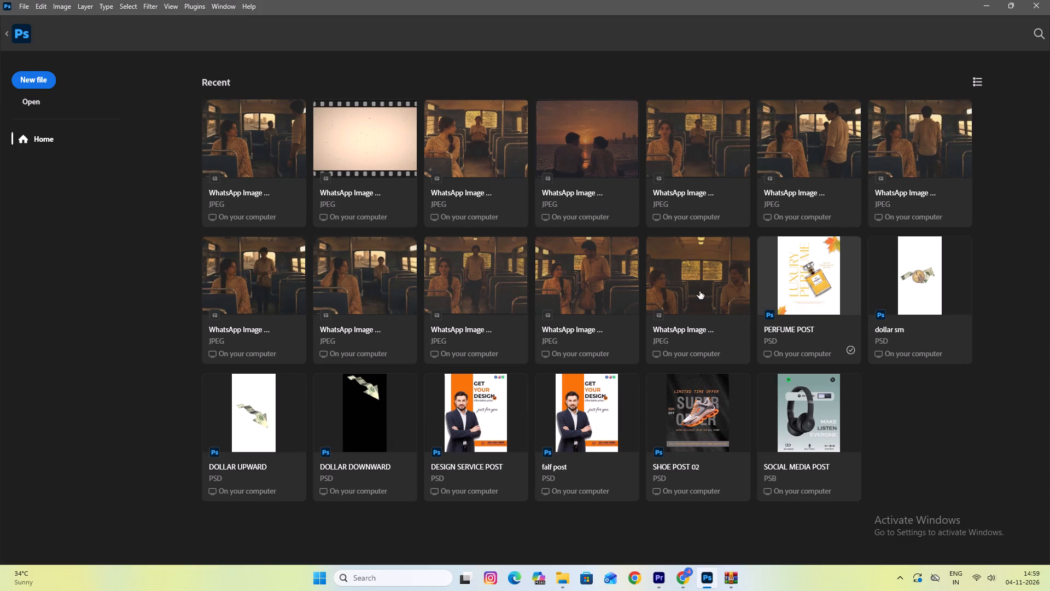
left_click_drag(692, 306, 546, 303, "shift")
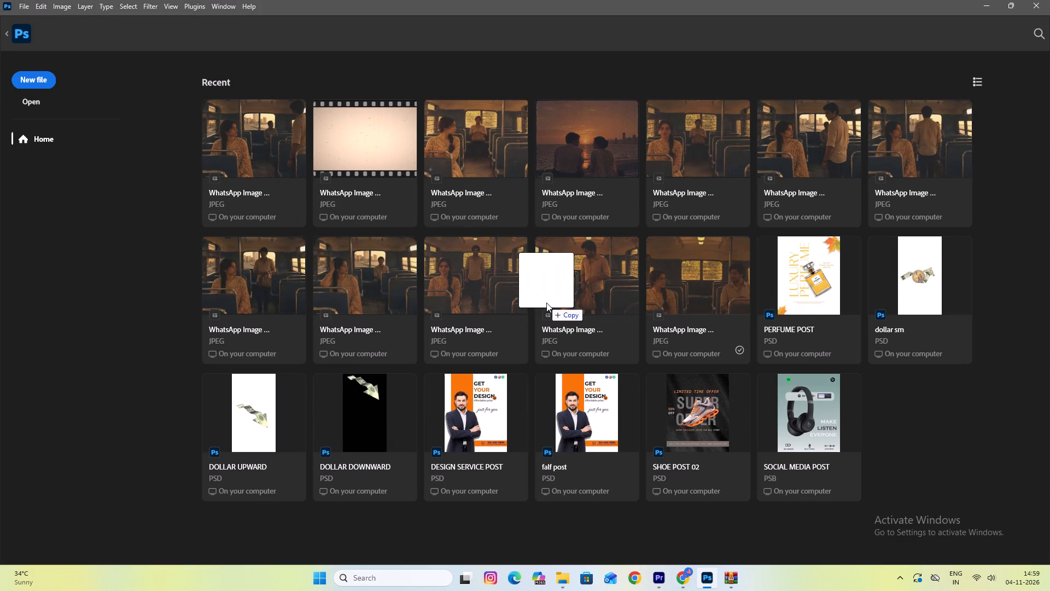
left_click_drag(546, 303, 694, 297, "shift")
left_click(463, 182, "shift")
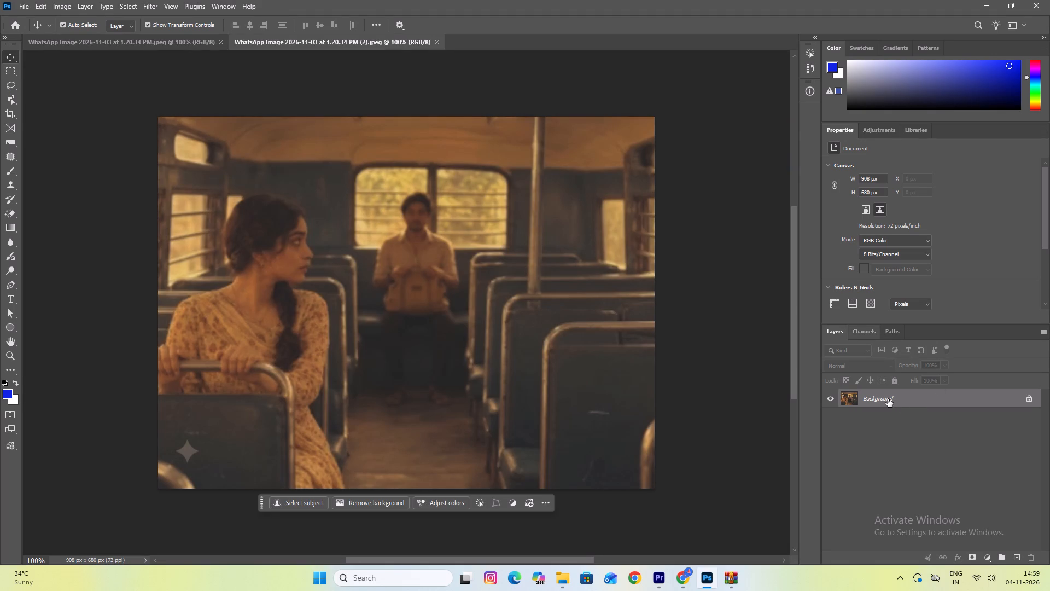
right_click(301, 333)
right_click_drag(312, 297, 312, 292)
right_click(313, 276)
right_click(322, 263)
Detach "WhatsApp Image 2026-11-03 at 1.20.34 PM (2).jpeg" into a floating window and close it.
left_click_drag(313, 39, 322, 69)
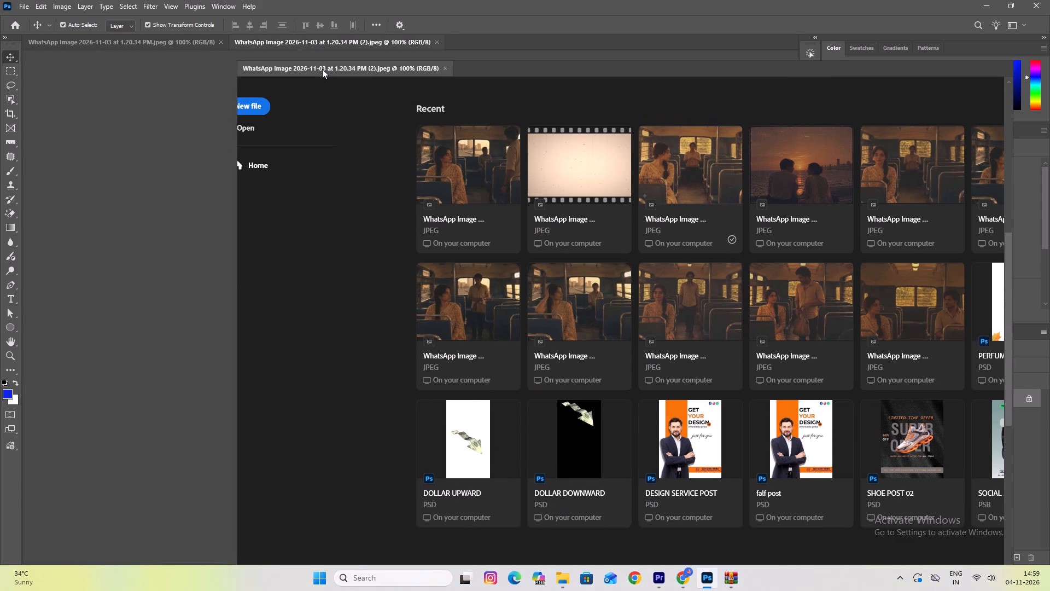
left_click_drag(322, 69, 266, 67)
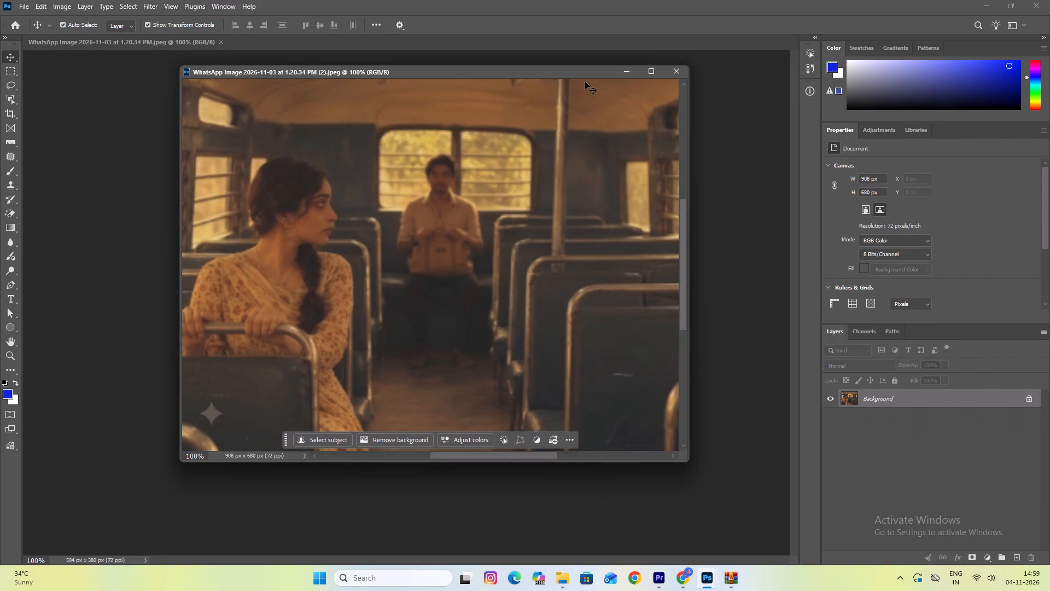
left_click(676, 68)
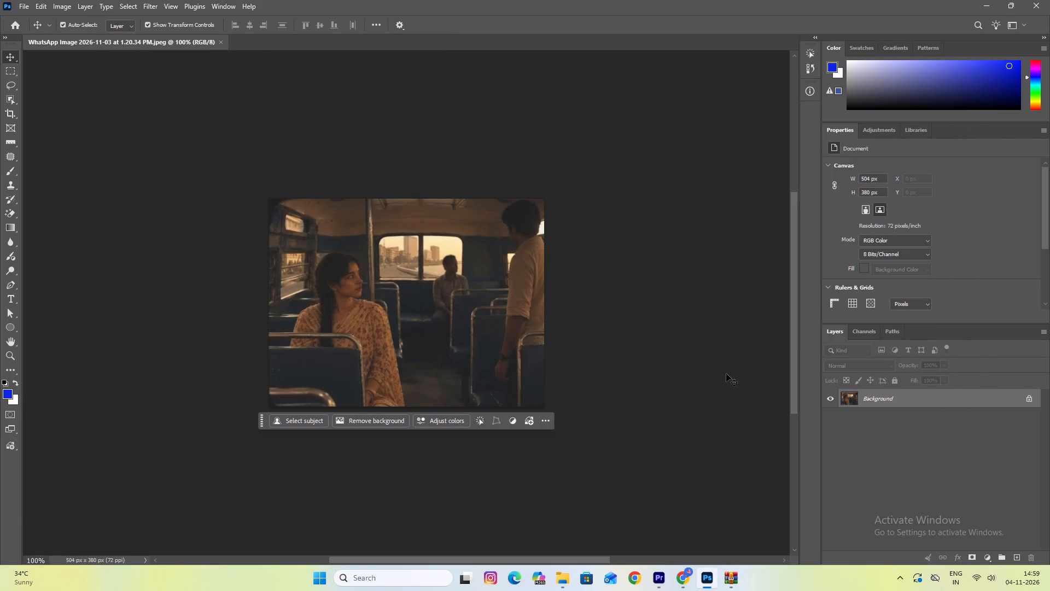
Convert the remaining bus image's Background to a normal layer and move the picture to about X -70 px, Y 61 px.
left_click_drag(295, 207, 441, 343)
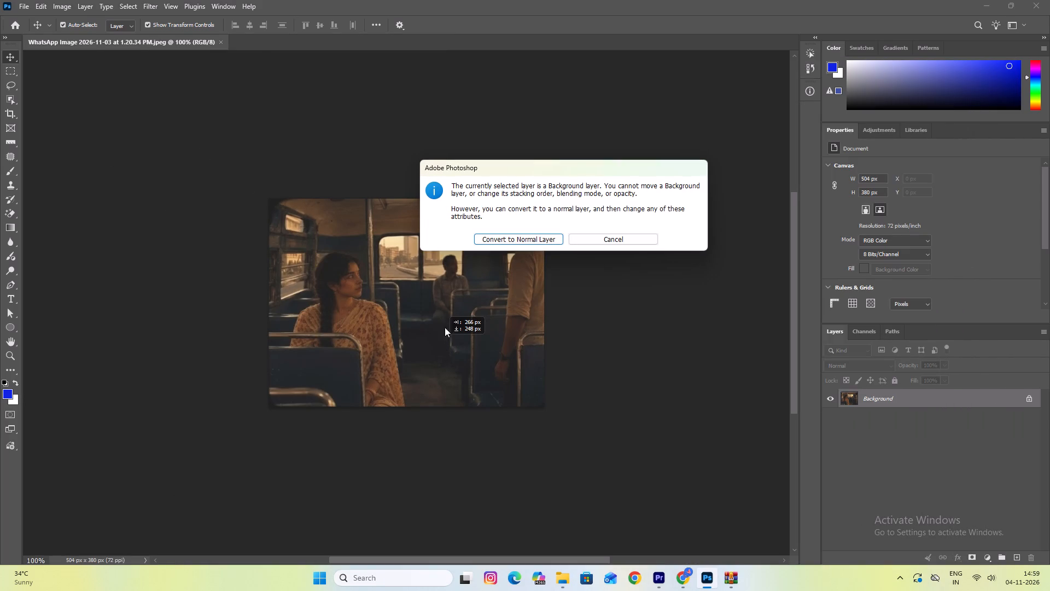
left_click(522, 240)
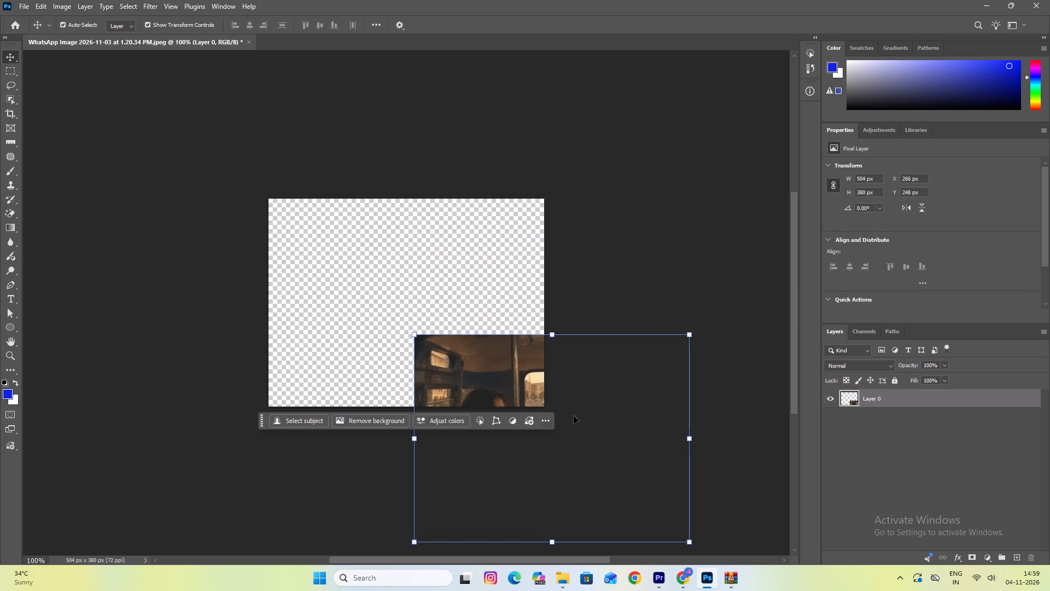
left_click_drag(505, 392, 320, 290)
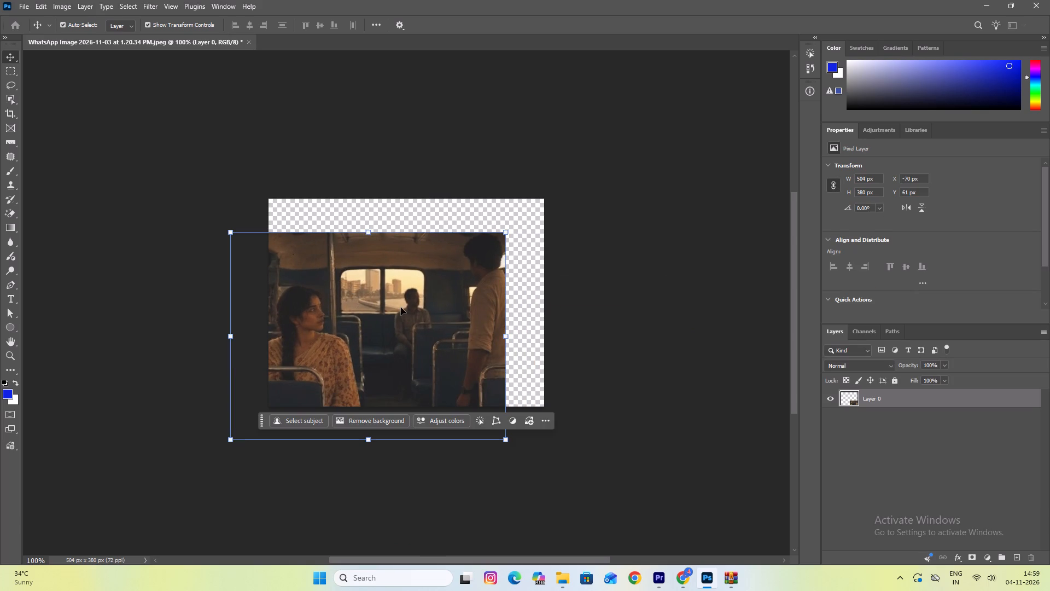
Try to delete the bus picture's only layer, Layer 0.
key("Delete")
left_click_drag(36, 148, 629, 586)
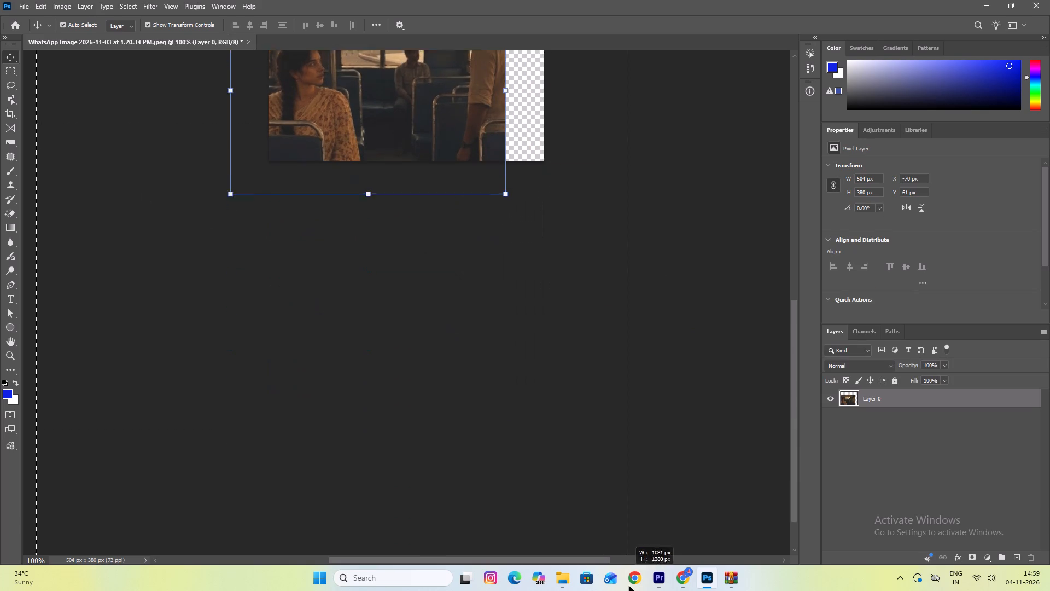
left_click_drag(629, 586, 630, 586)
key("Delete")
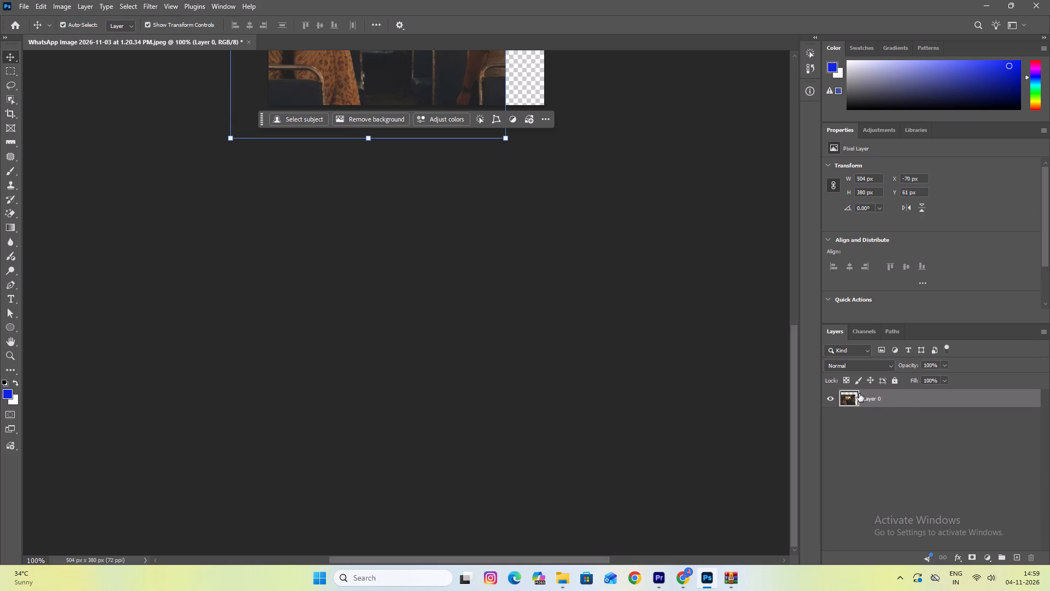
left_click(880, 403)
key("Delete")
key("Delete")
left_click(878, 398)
Close "WhatsApp Image 2026-11-03 at 1.20.34 PM.jpeg" without saving the changes.
scroll(480, 306, "up", 20)
scroll(480, 306, "up", 11)
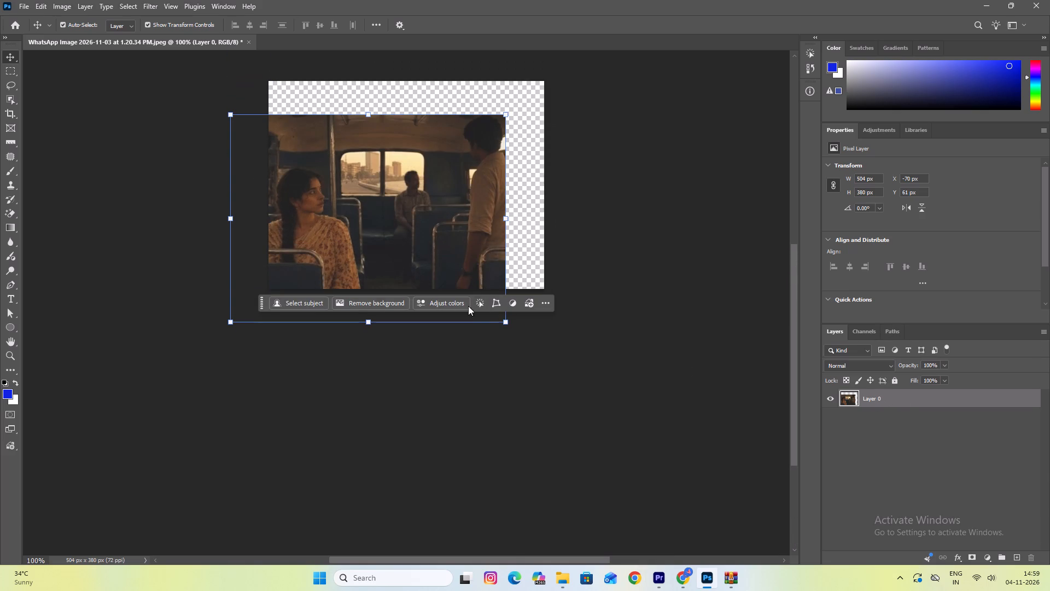
scroll(314, 213, "up", 9)
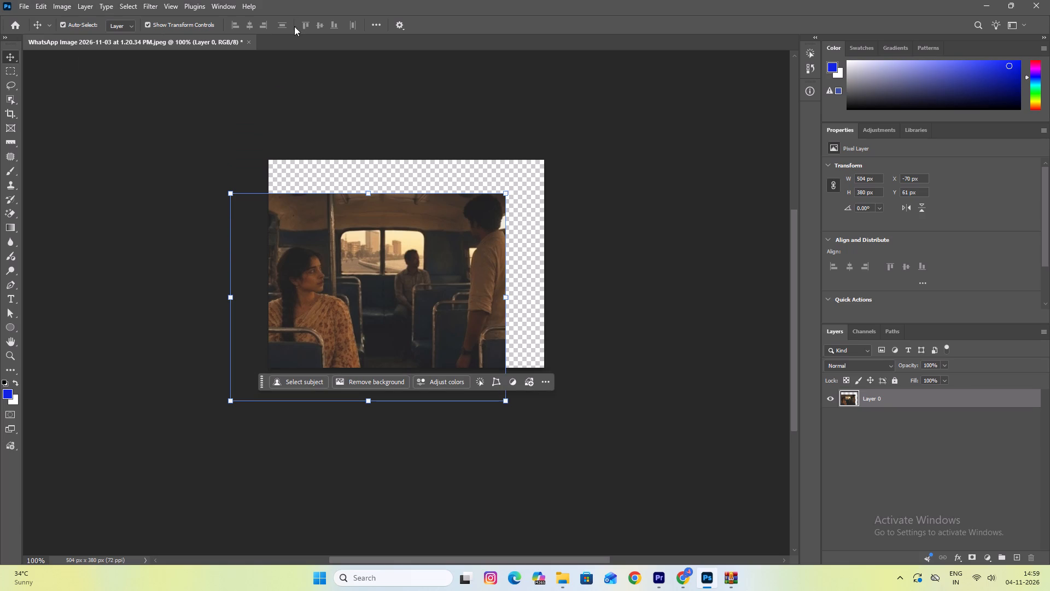
left_click(248, 40)
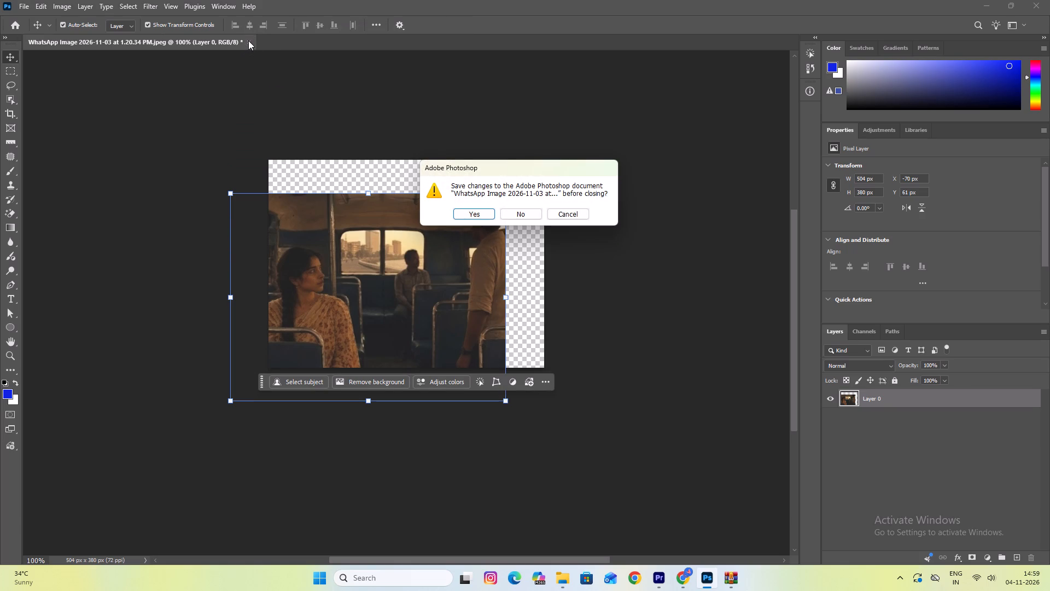
left_click(521, 213)
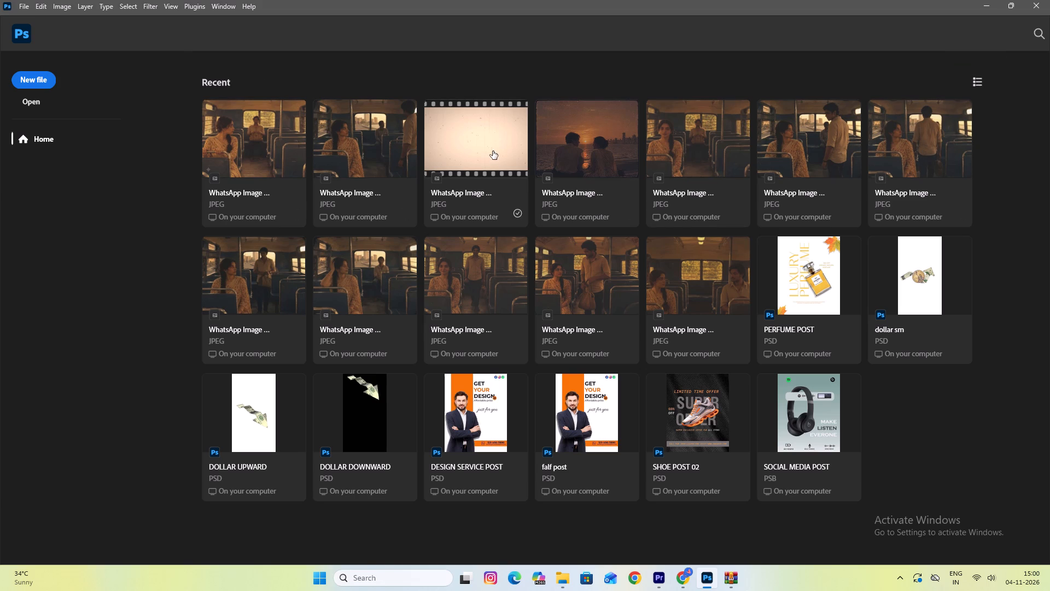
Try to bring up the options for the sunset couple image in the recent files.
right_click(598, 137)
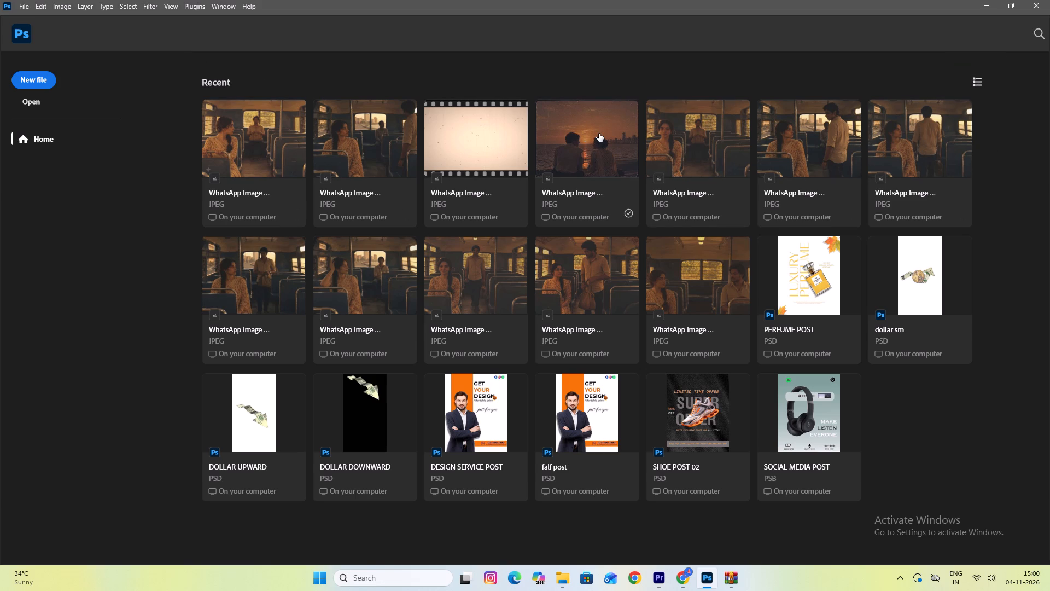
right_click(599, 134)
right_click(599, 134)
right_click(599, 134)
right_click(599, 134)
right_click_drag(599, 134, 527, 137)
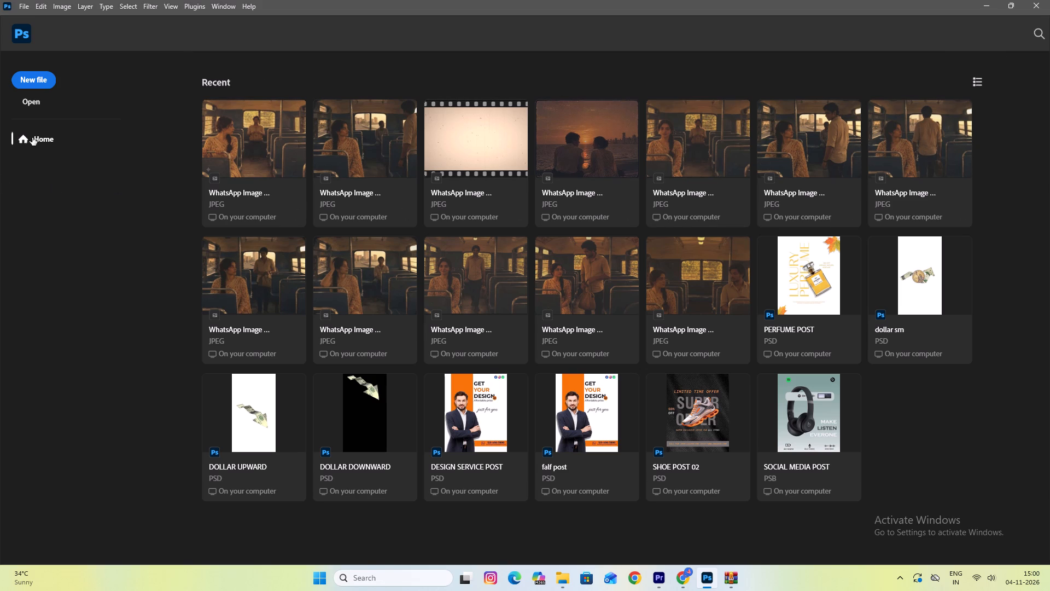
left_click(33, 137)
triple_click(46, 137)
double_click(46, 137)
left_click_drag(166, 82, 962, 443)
Open the recent filmstrip image "WhatsApp Image 2026-11-03 at 1.20.34 PM (3).jpeg".
left_click(495, 130)
left_click(397, 258)
right_click(397, 258)
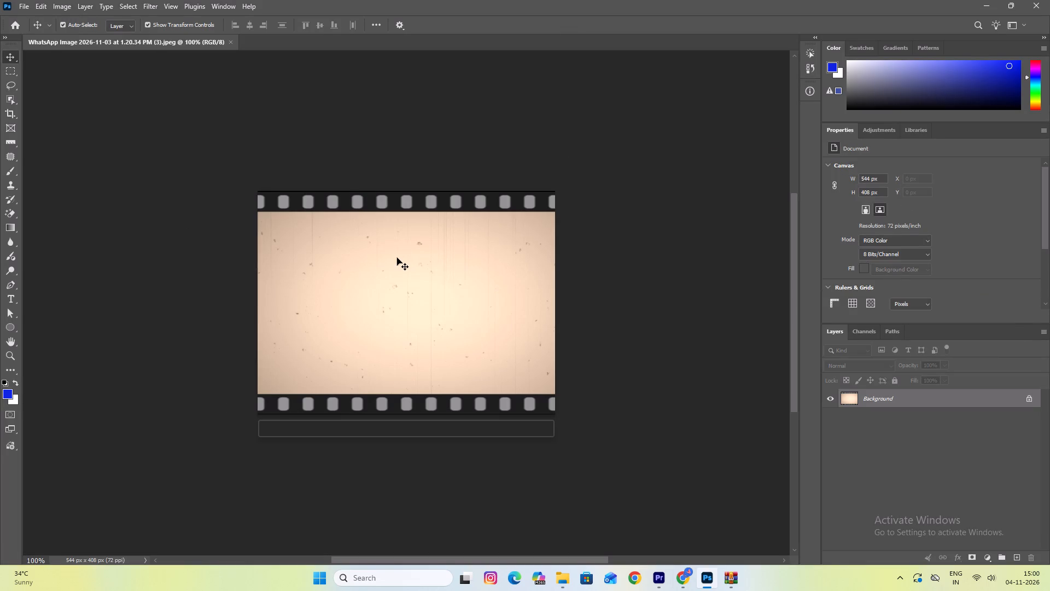
Try to select and move the filmstrip picture on the Background layer.
left_click_drag(158, 108, 686, 590)
left_click_drag(206, 130, 282, 213)
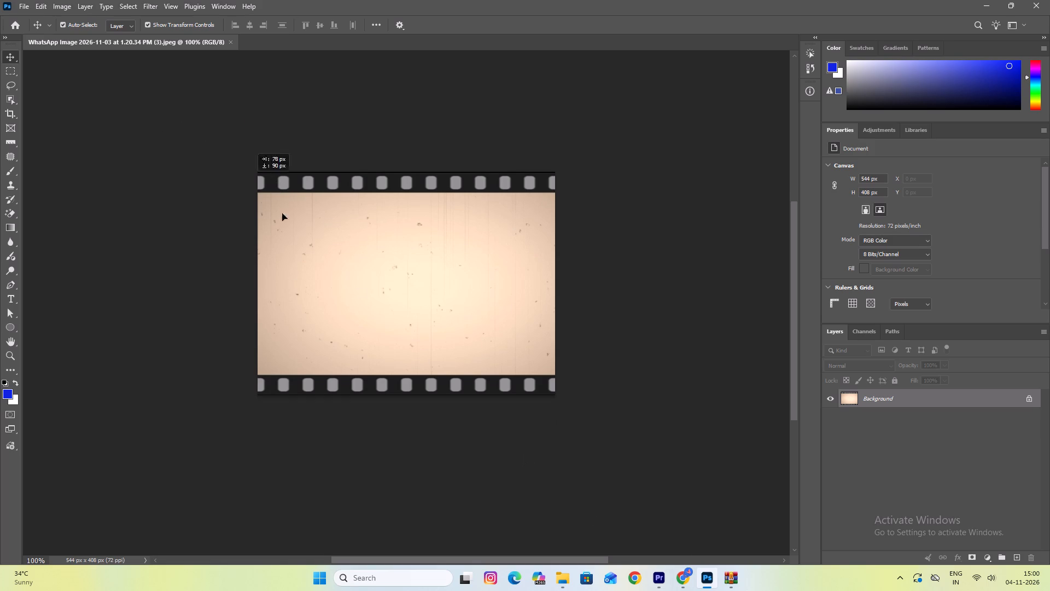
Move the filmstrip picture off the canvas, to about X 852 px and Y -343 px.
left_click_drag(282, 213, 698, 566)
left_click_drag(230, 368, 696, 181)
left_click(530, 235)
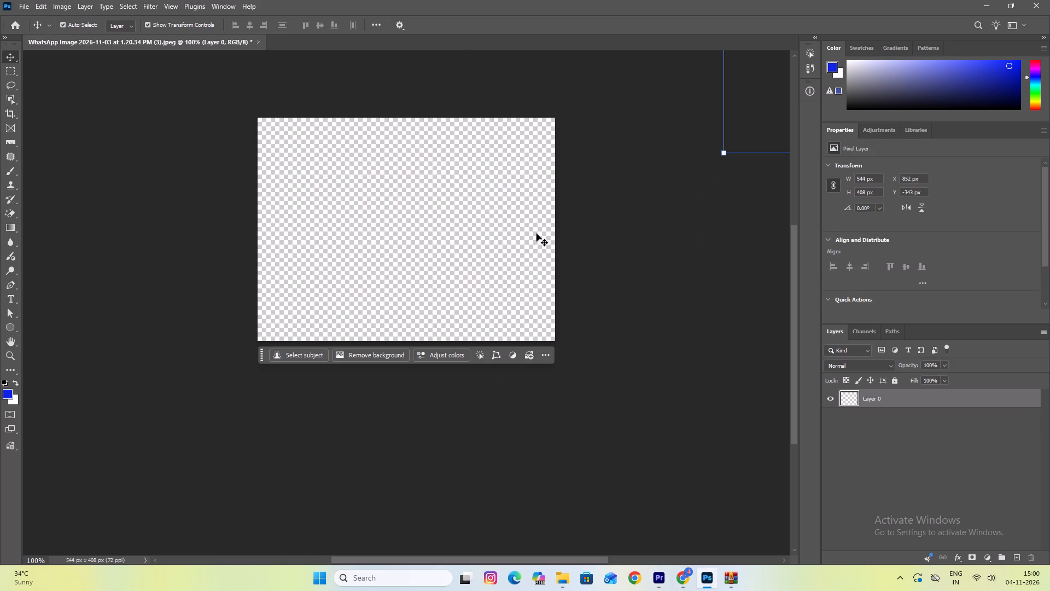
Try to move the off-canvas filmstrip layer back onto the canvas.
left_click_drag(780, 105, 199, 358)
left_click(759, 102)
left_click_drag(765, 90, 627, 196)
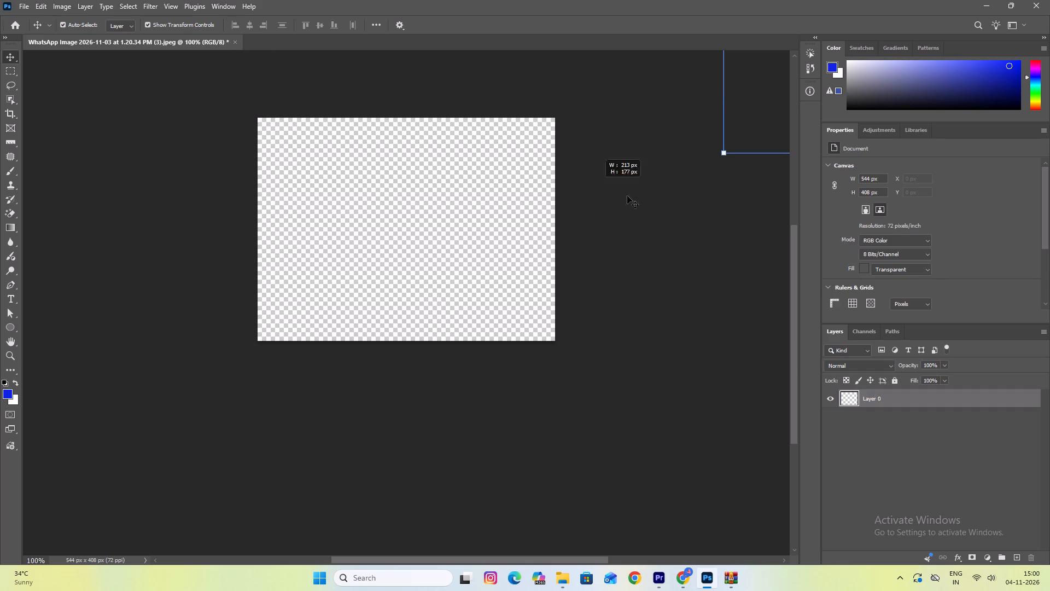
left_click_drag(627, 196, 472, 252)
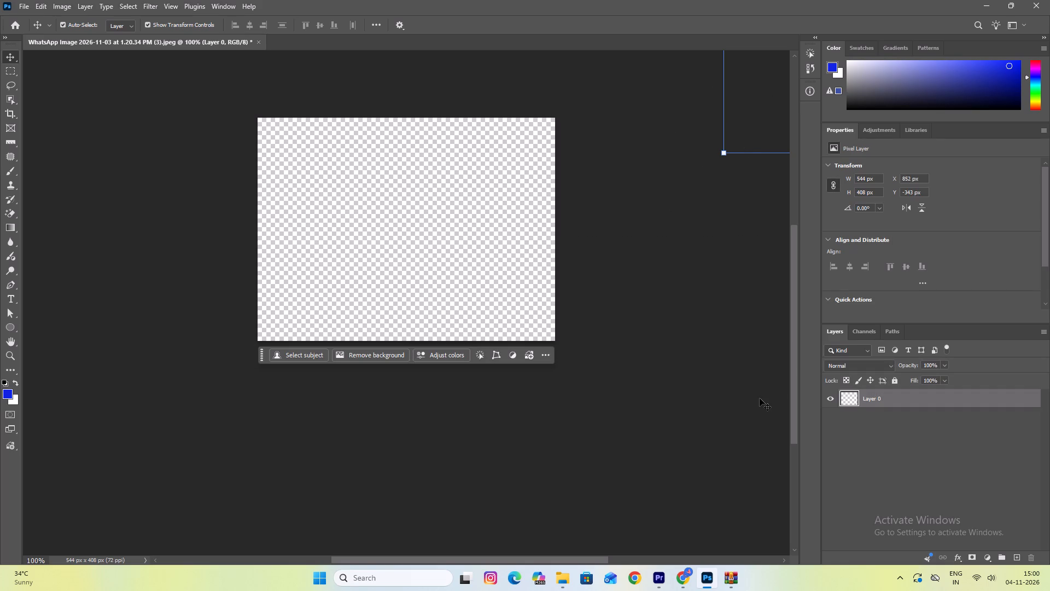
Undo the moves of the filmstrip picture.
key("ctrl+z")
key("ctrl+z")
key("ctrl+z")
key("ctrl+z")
Close Photoshop to get back to the WhatsApp archive in WinRAR.
left_click(1034, 5)
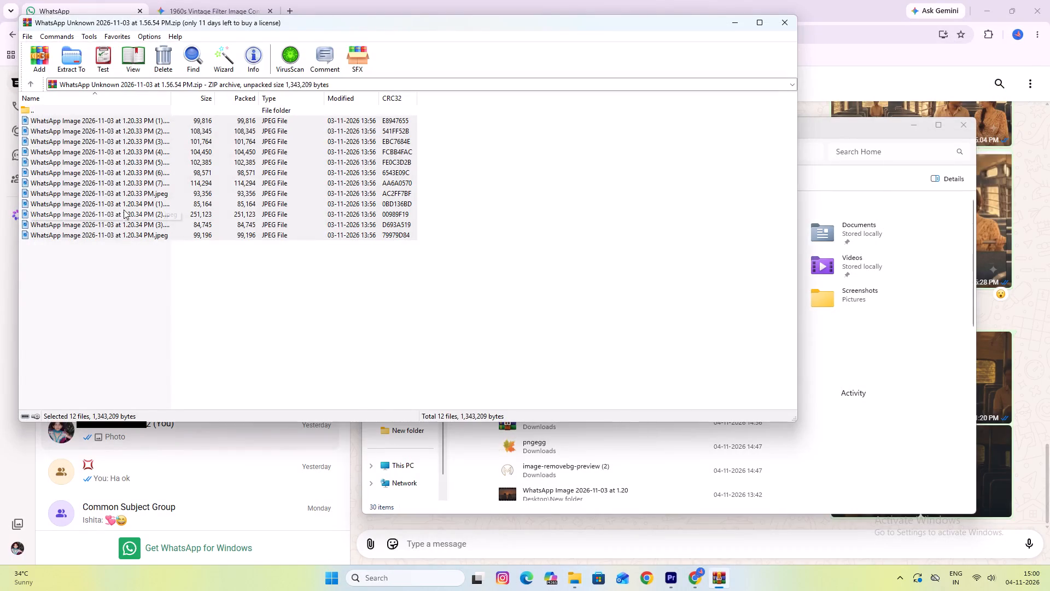
View the archive's "WhatsApp Image 2026-11-03 at 1.20.34 PM (2)" picture in Photos and close the viewer.
left_click(124, 213)
double_click(129, 213)
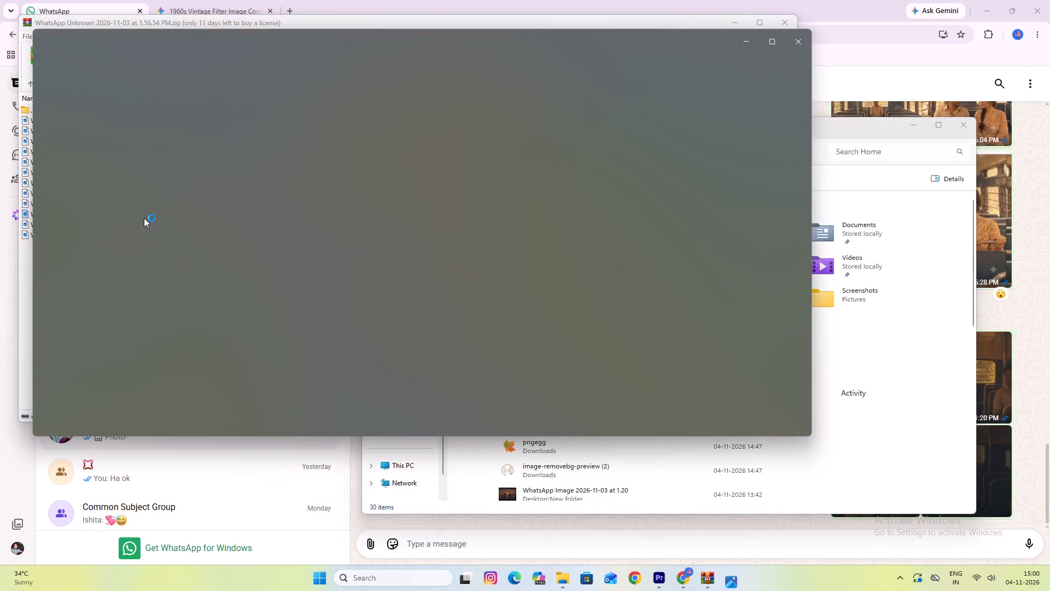
left_click(796, 39)
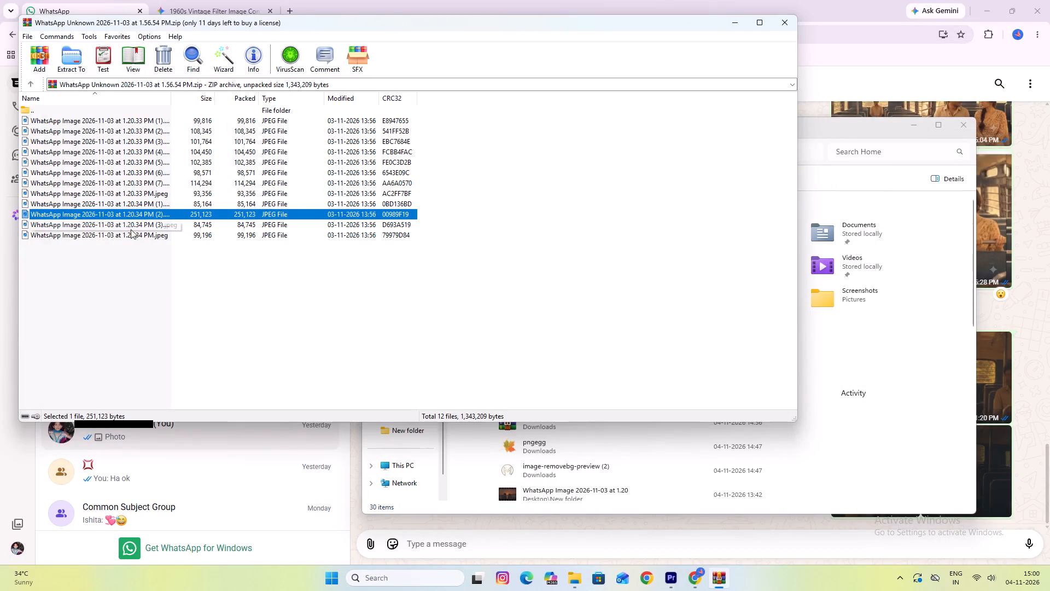
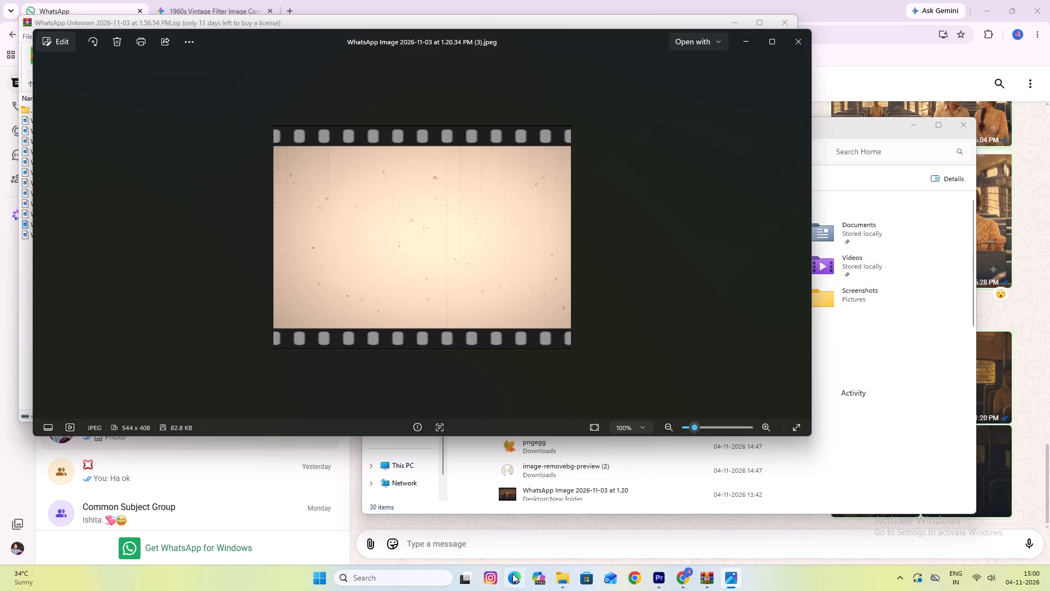
Launch Photoshop from the Photos image preview and bring up its home screen.
left_click(319, 575)
left_click(358, 451)
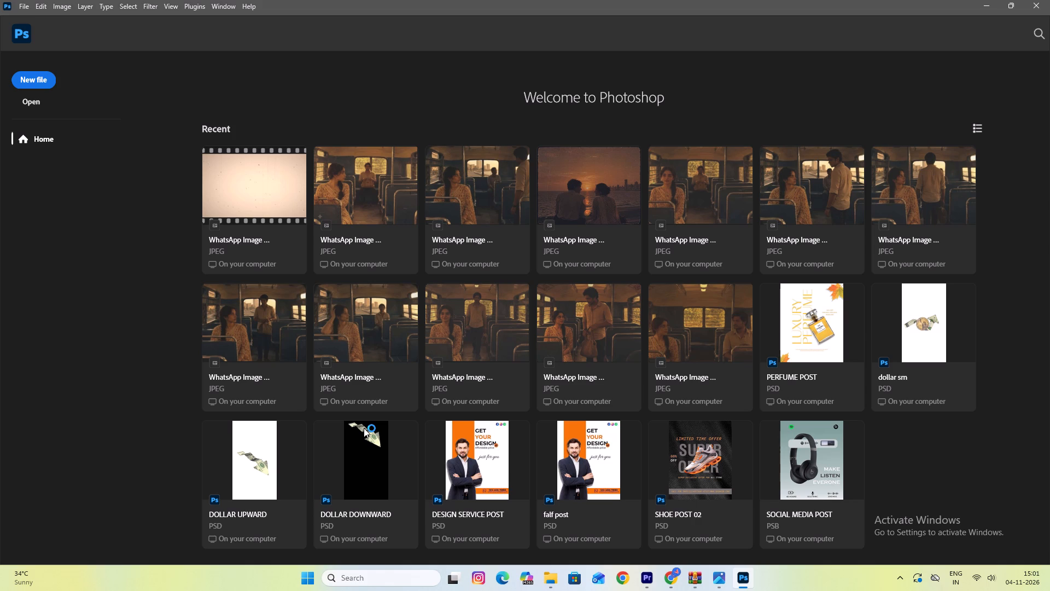
Create a new document of 800 x 600 px at 72 ppi with a white background.
left_click(48, 73)
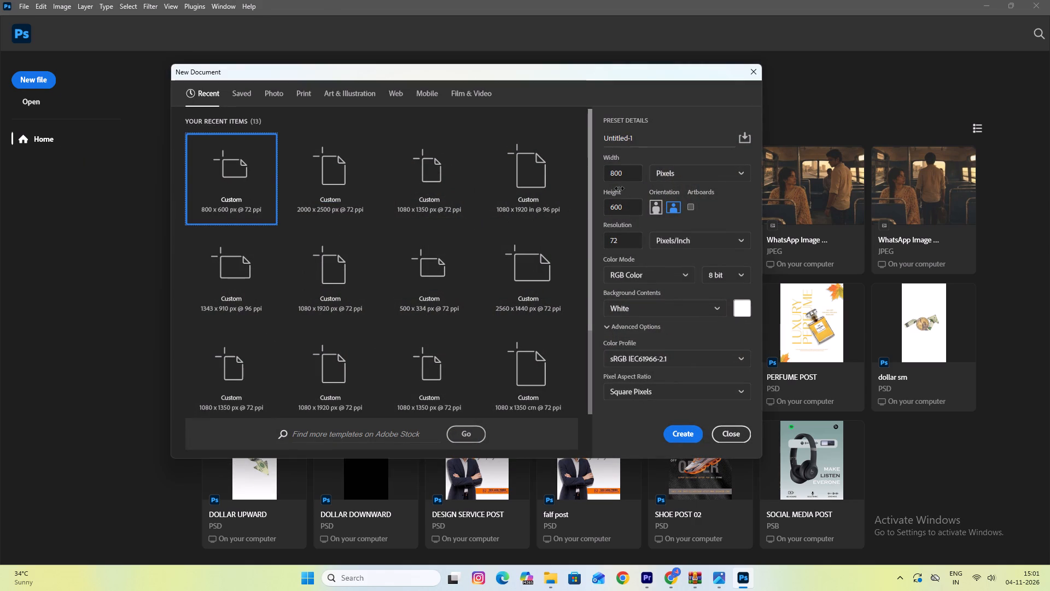
left_click(690, 437)
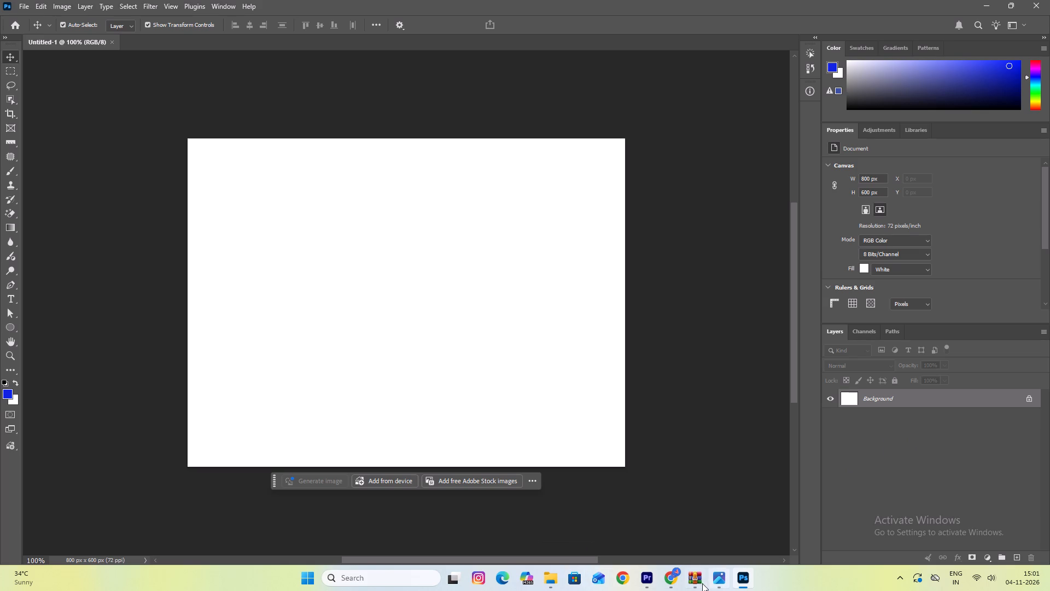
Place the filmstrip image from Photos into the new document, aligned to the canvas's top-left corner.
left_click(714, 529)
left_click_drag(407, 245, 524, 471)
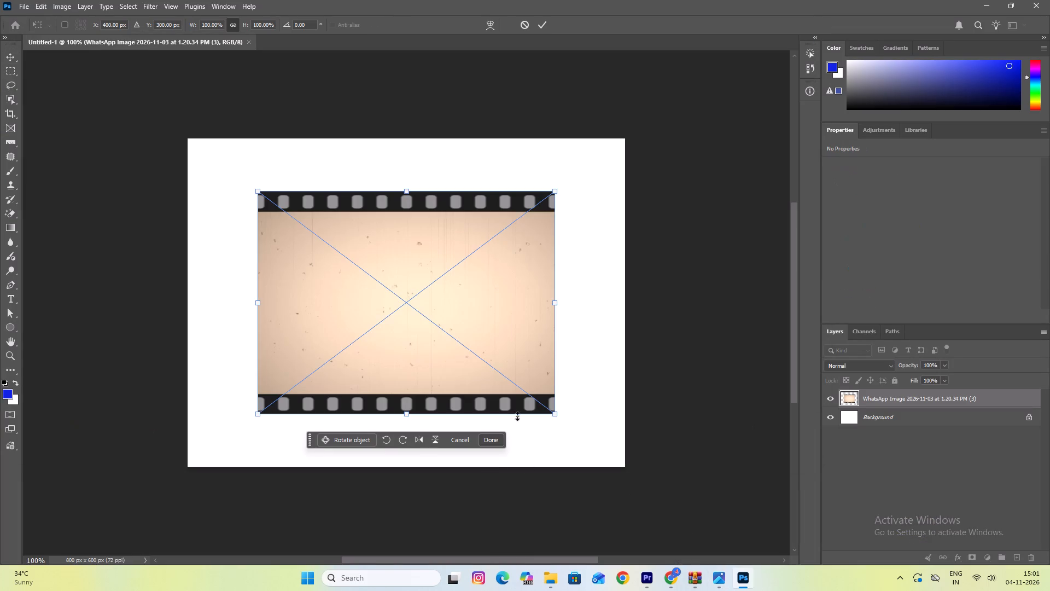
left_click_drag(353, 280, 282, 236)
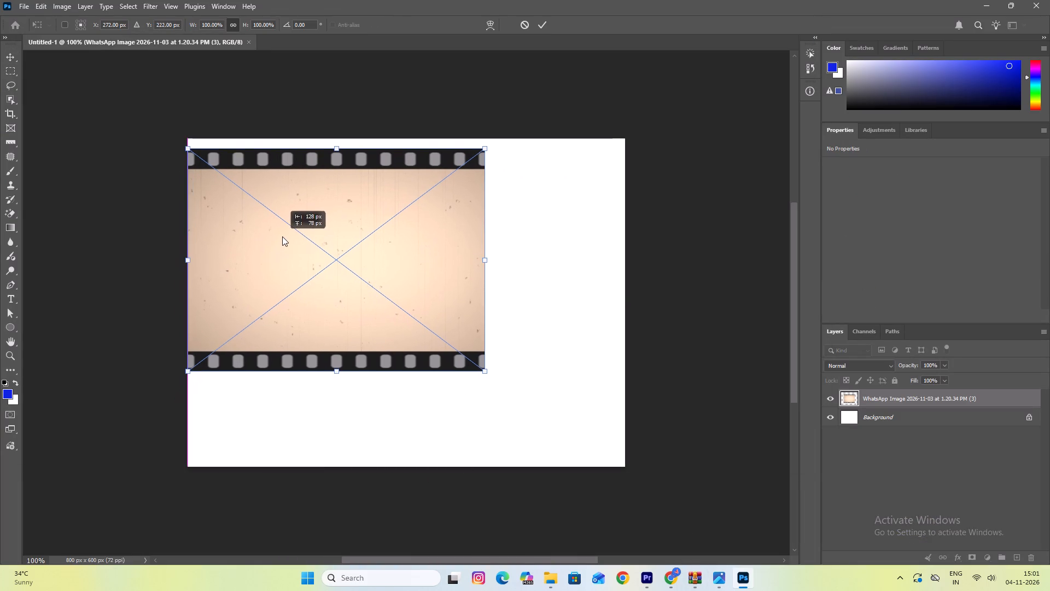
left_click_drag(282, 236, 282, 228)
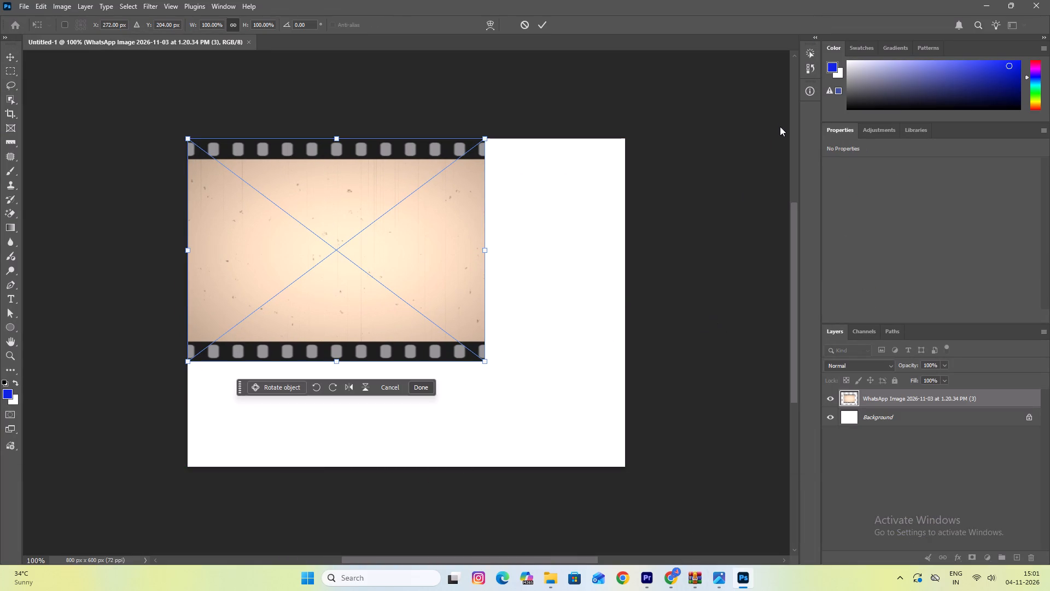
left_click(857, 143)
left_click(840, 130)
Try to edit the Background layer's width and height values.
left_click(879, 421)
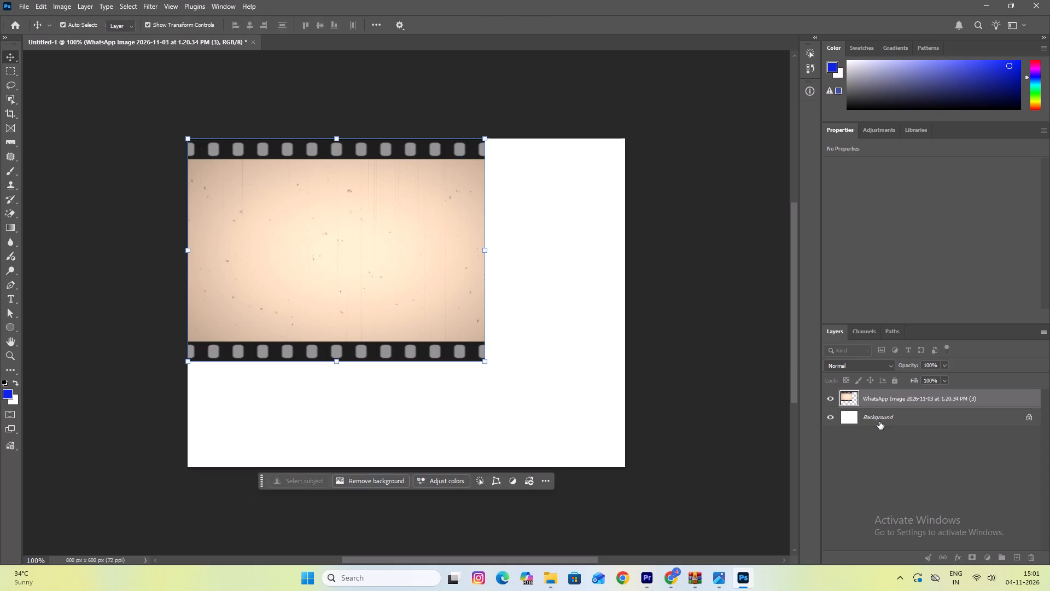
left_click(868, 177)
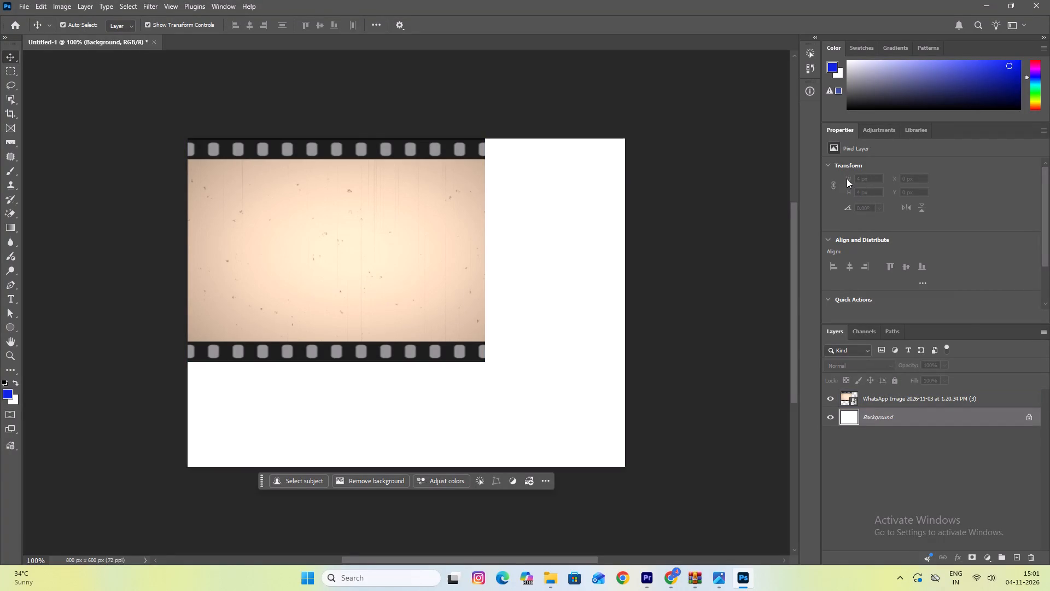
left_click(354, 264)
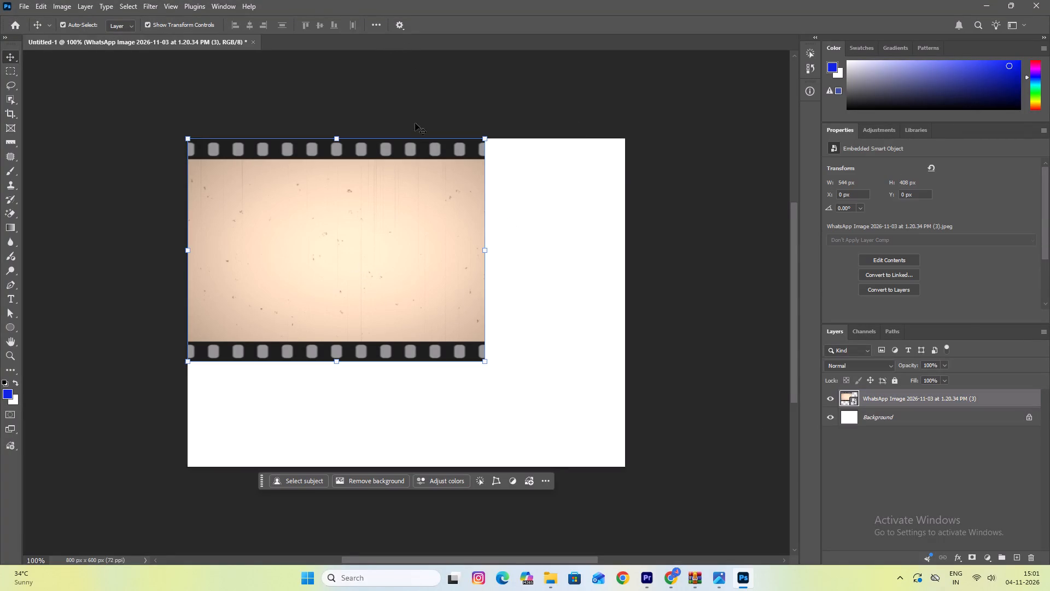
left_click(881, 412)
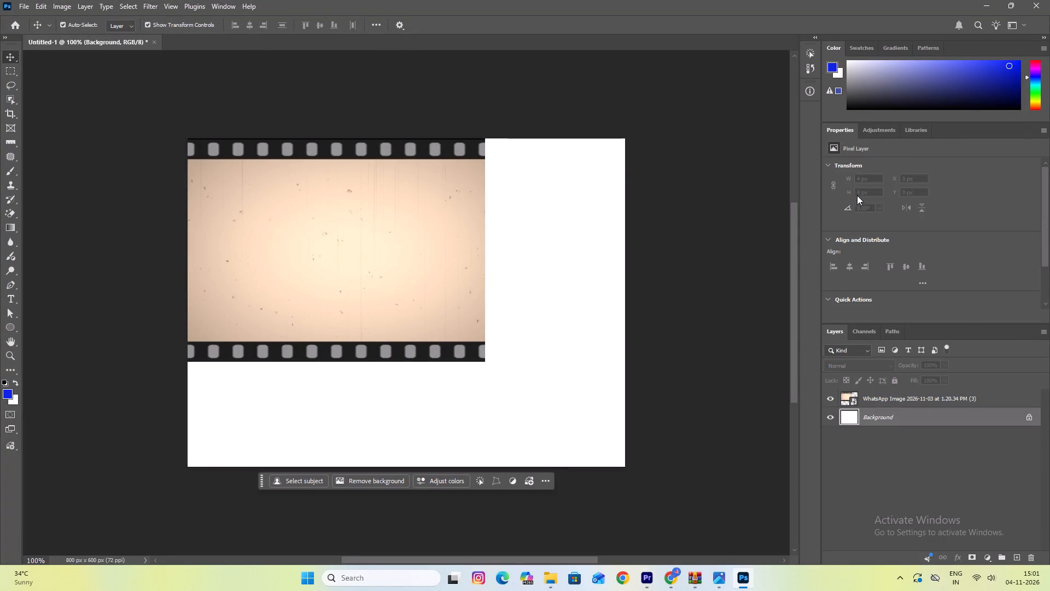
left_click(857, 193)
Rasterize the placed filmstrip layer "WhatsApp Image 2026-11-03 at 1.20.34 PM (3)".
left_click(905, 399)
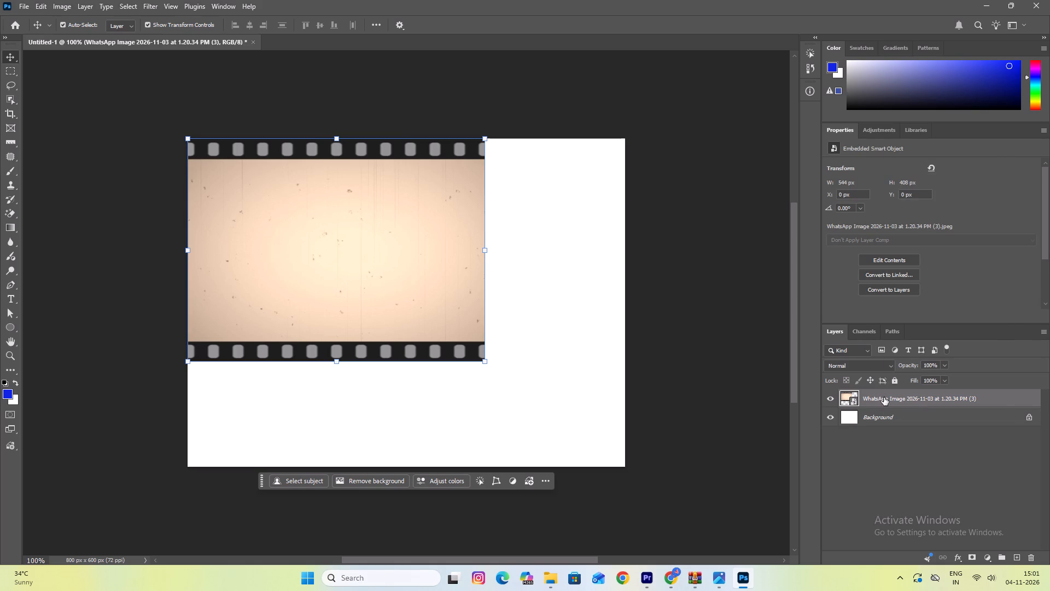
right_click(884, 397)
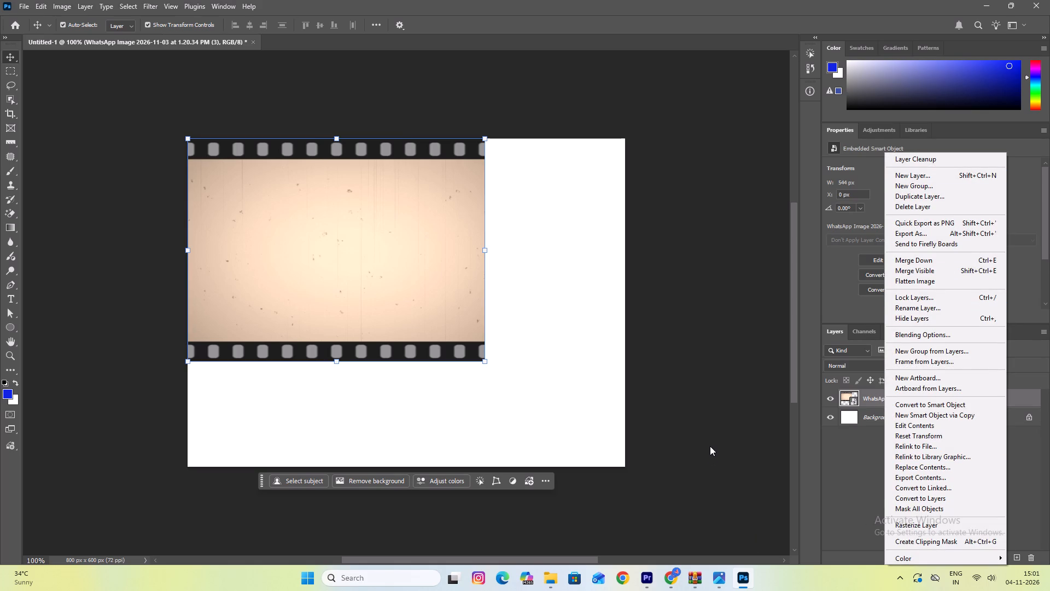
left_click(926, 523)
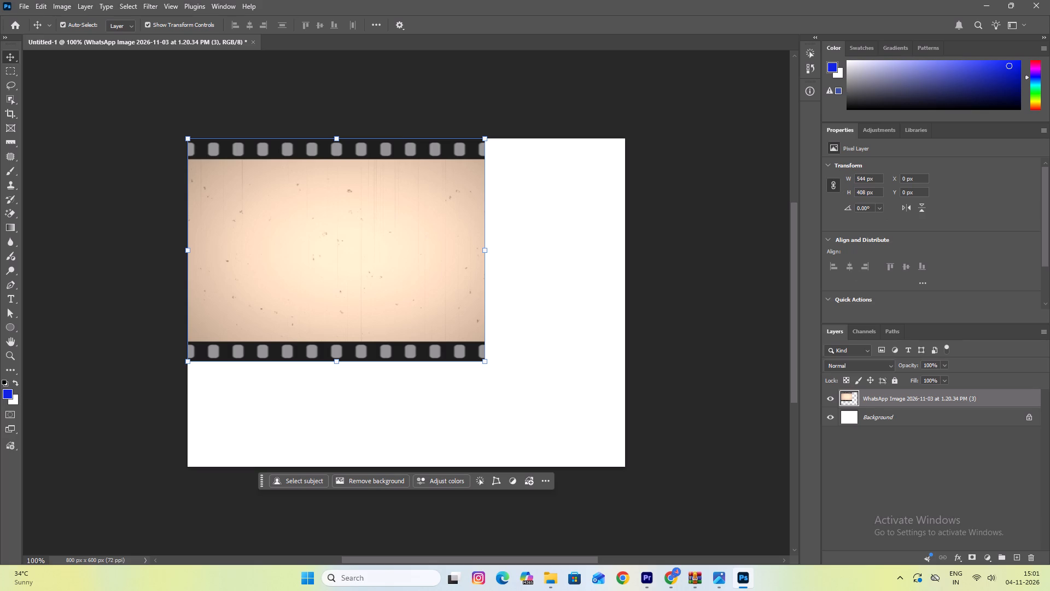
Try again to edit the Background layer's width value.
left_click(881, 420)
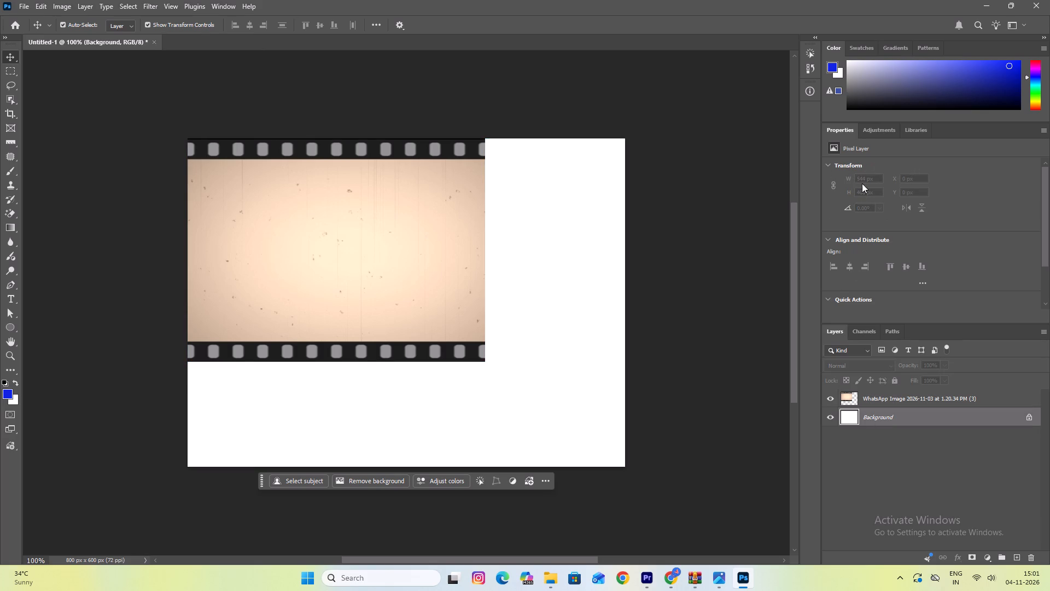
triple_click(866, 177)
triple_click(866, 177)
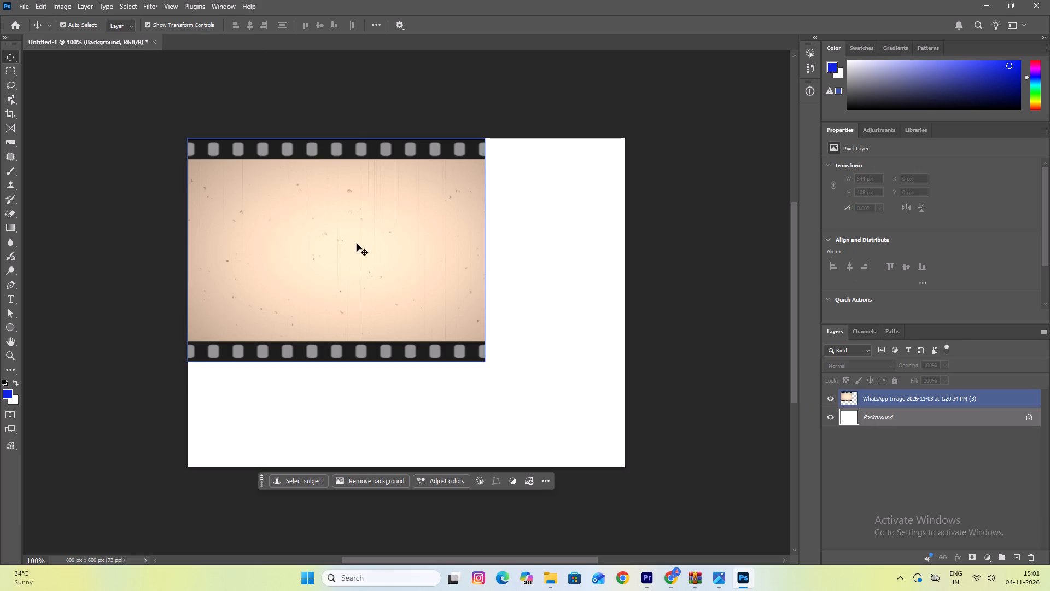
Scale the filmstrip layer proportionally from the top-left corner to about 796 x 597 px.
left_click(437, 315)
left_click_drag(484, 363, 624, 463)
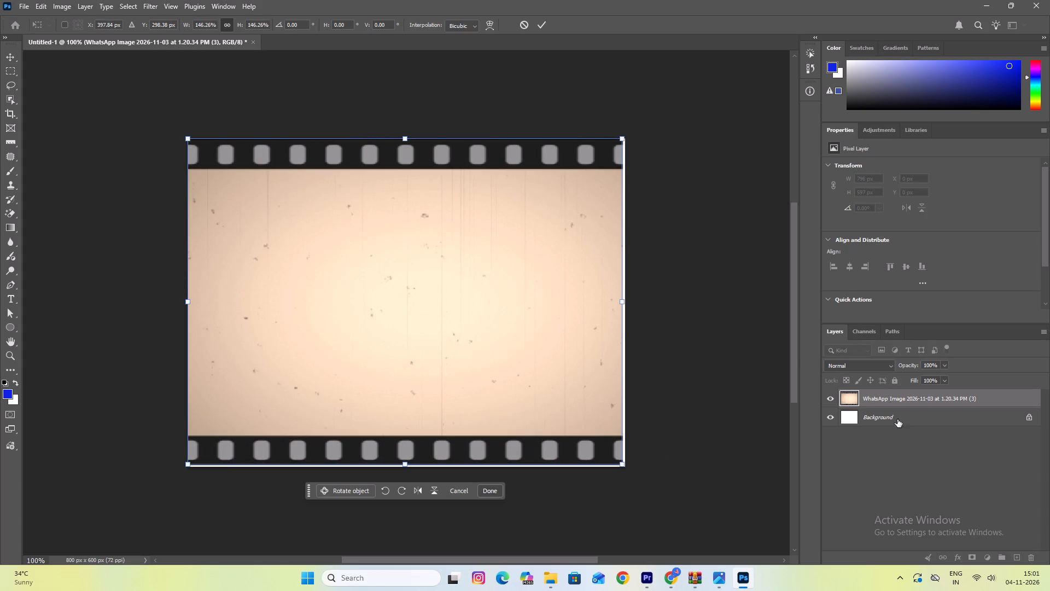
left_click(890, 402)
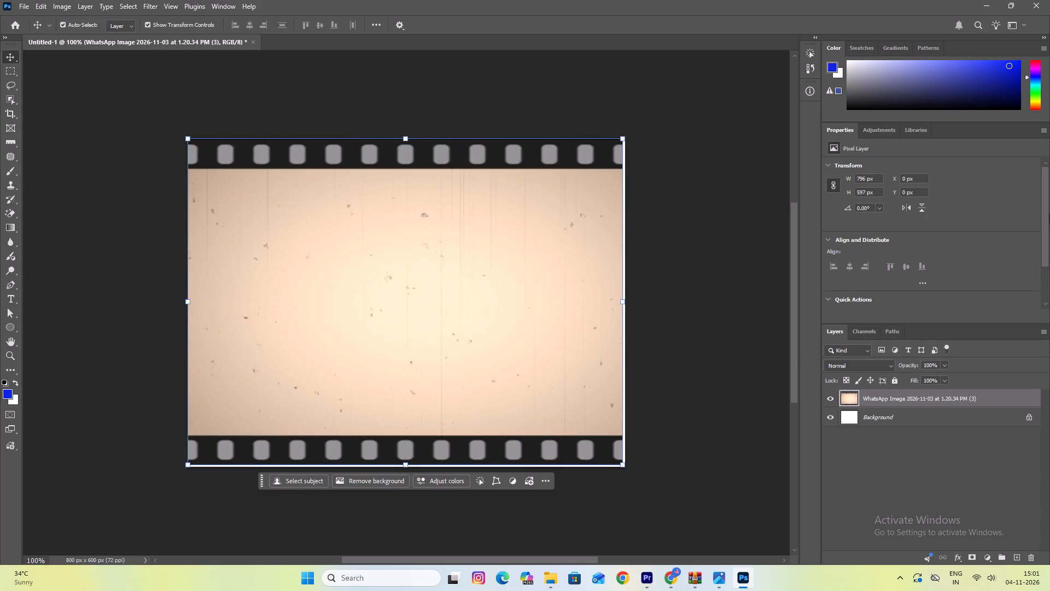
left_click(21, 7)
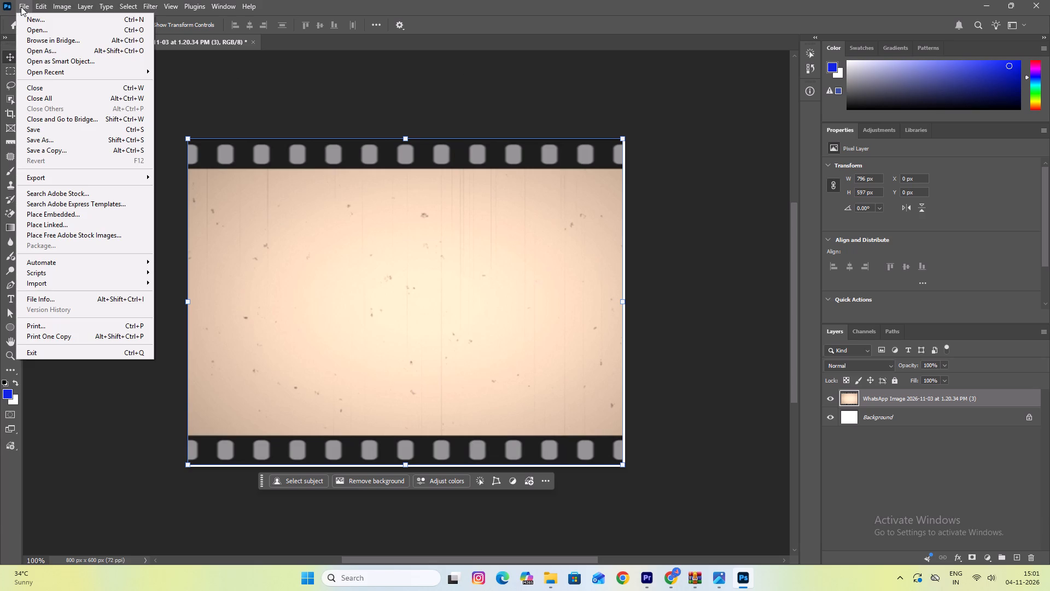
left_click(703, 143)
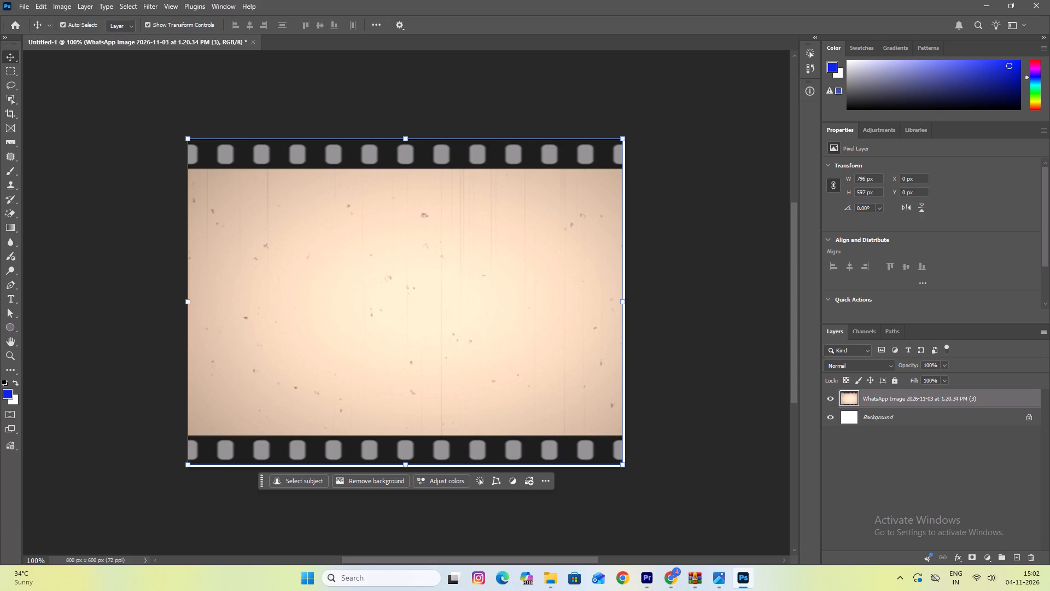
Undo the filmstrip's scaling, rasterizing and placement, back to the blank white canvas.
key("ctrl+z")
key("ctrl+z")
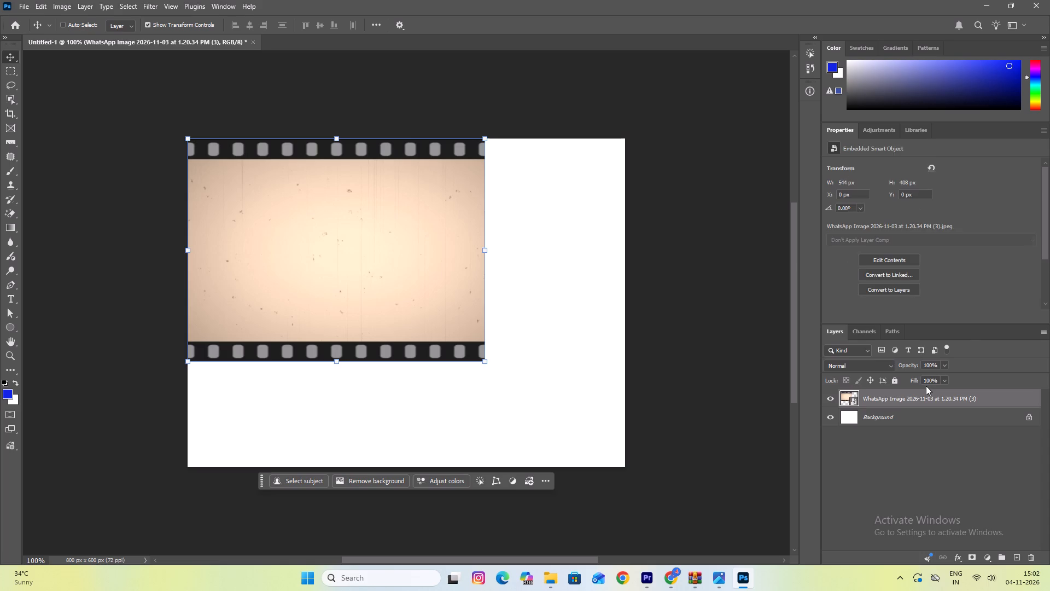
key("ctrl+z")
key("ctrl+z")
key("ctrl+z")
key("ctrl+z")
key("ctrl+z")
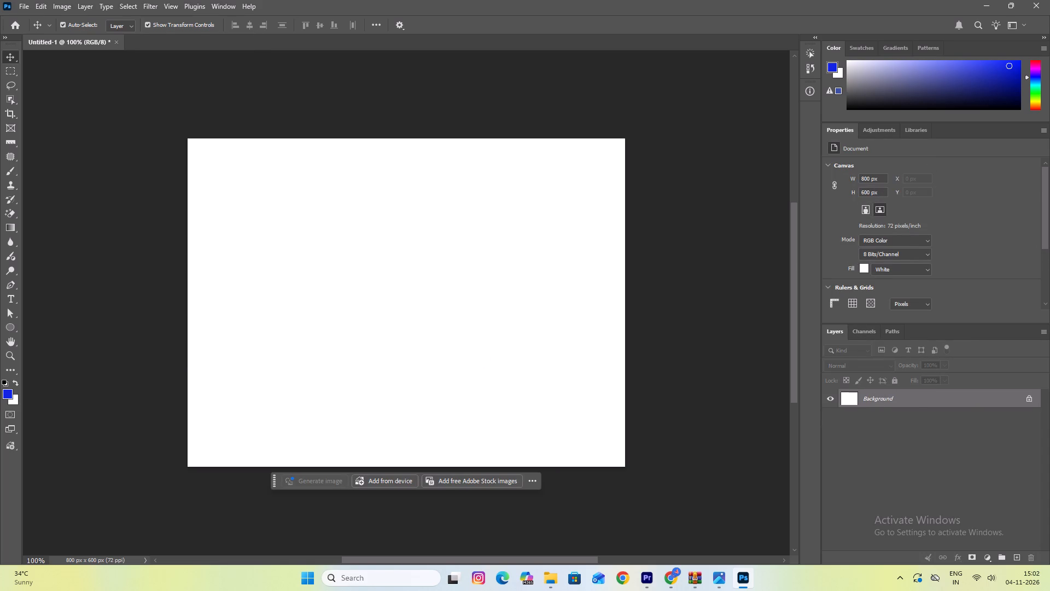
Copy the filmstrip image from Photos and paste it into the blank 800 x 600 px document in Photoshop.
left_click(901, 399)
key("ctrl+v")
left_click(730, 579)
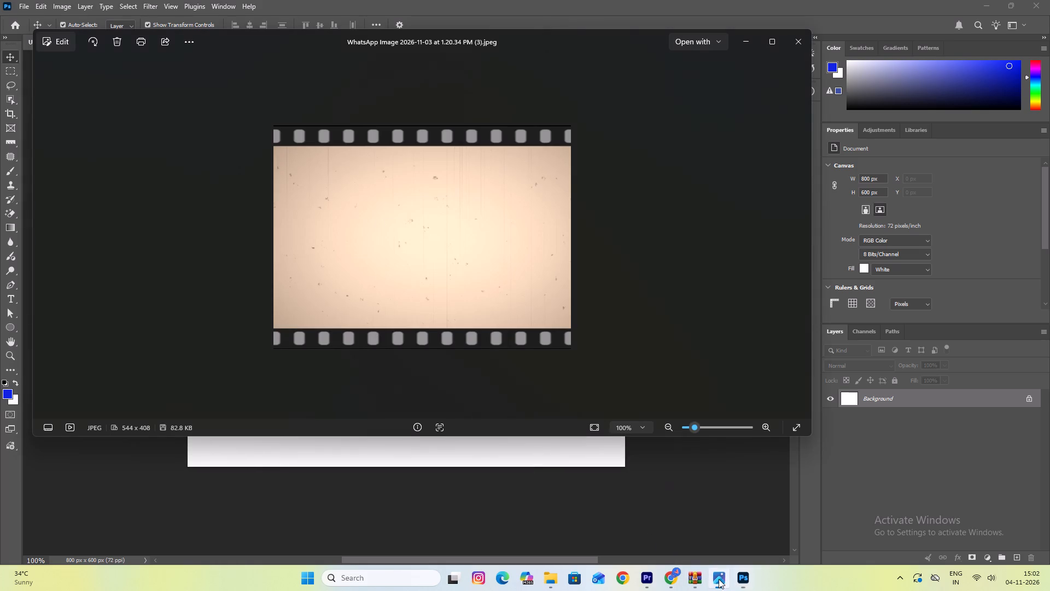
key("ctrl+c")
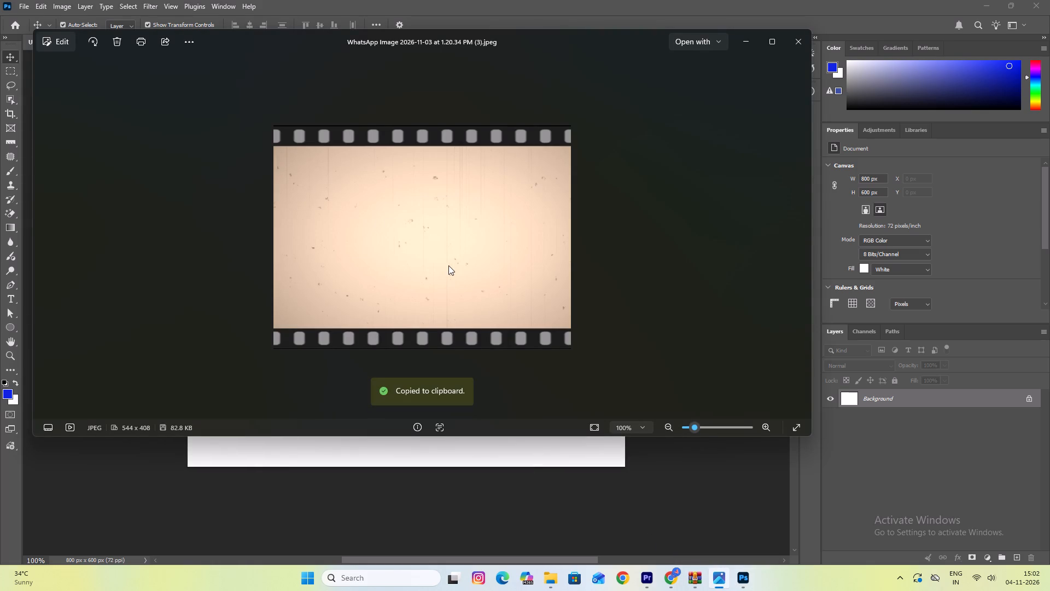
left_click(748, 579)
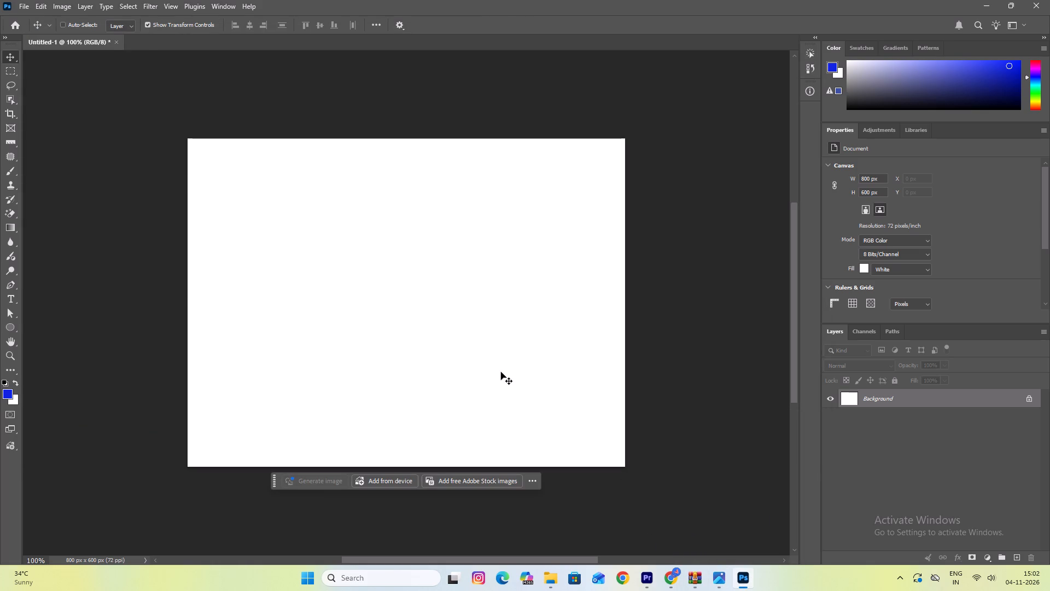
key("ctrl+v")
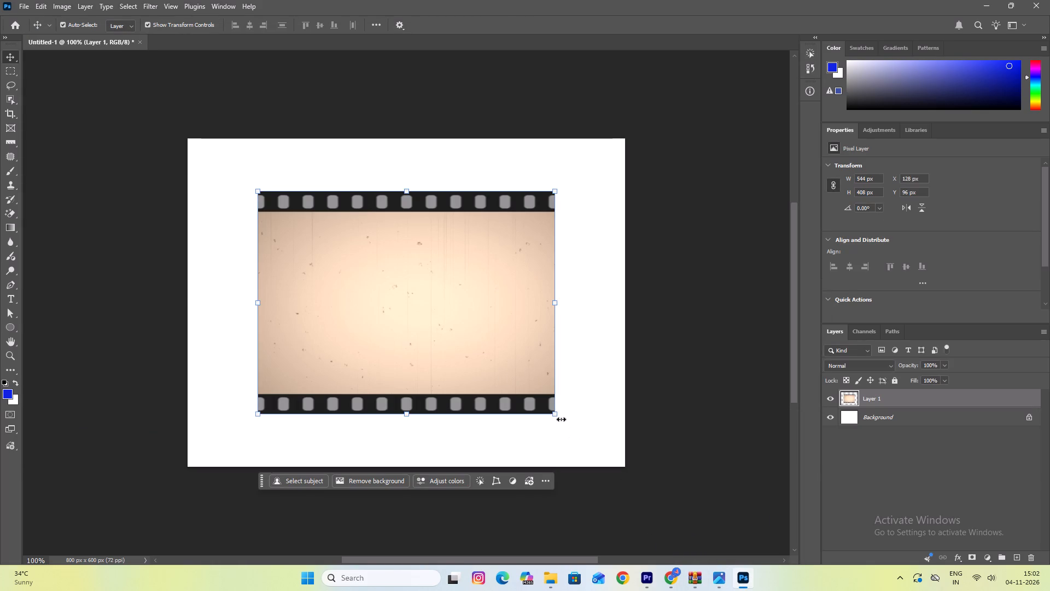
Move the pasted filmstrip to the canvas's top-left corner and scale it proportionally to about 147%, filling the 800 x 600 px canvas.
left_click_drag(555, 414, 624, 456)
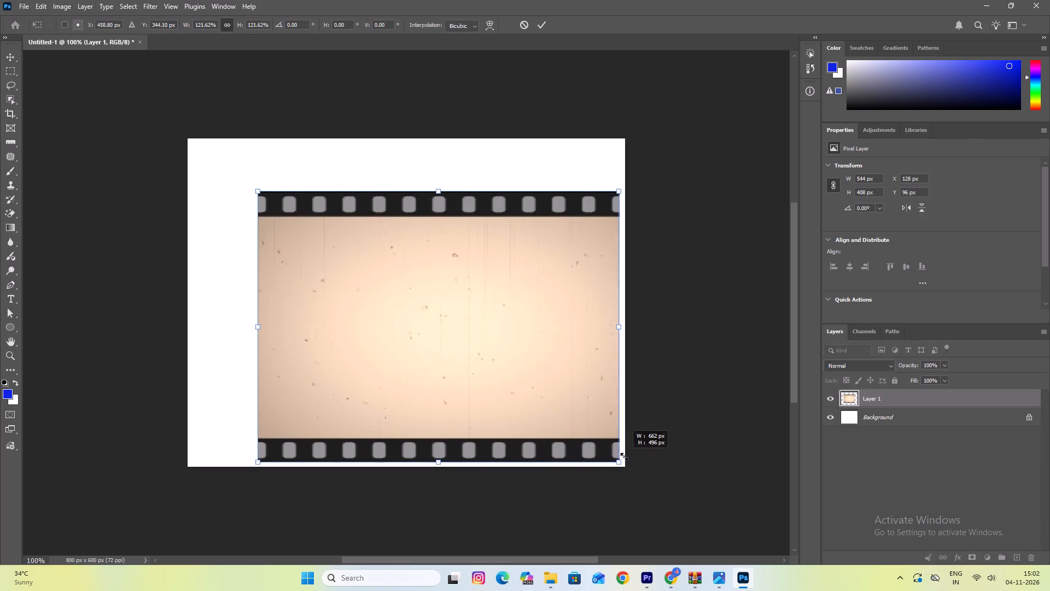
left_click_drag(624, 456, 632, 458)
left_click_drag(475, 347, 406, 301)
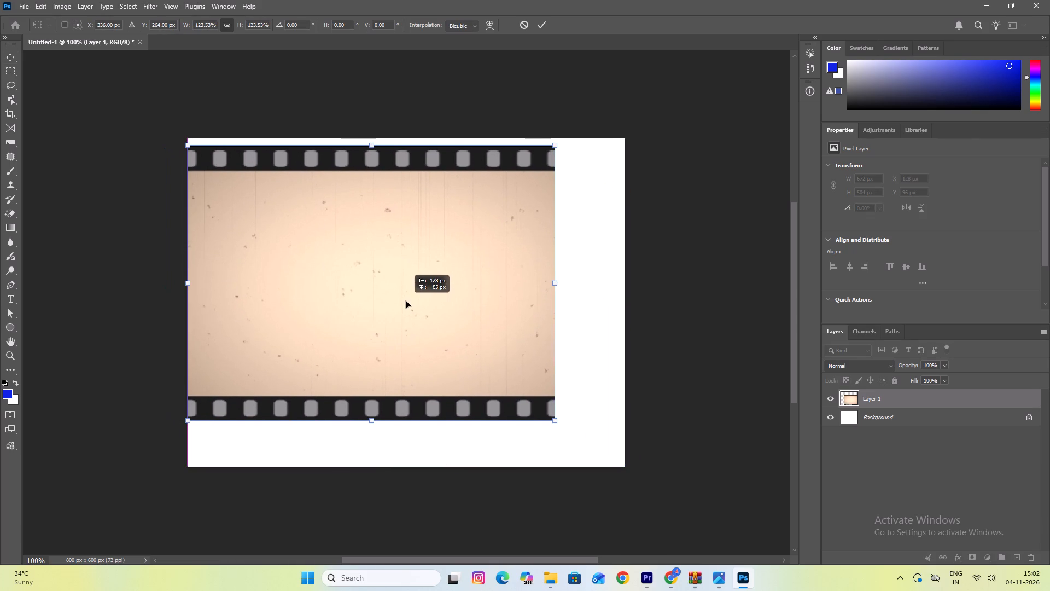
left_click_drag(406, 301, 407, 295)
left_click_drag(557, 415, 608, 438)
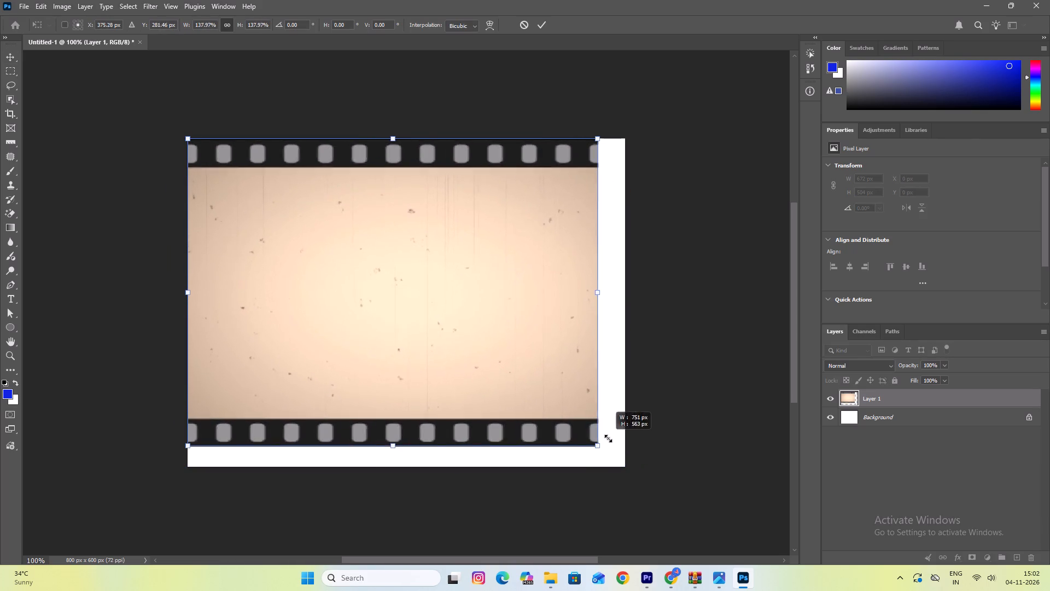
left_click_drag(608, 438, 633, 462)
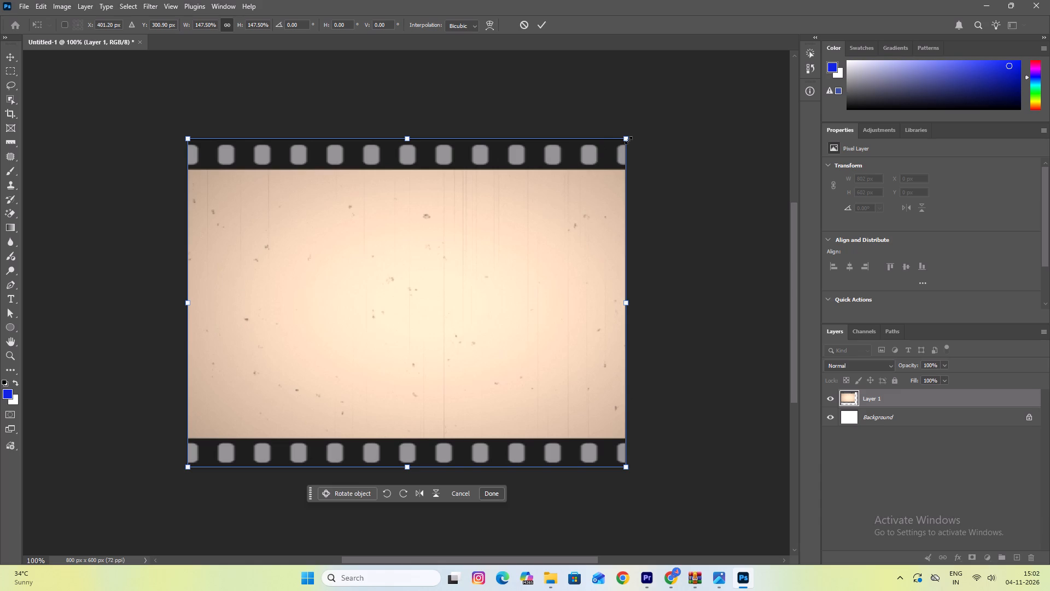
left_click(628, 140)
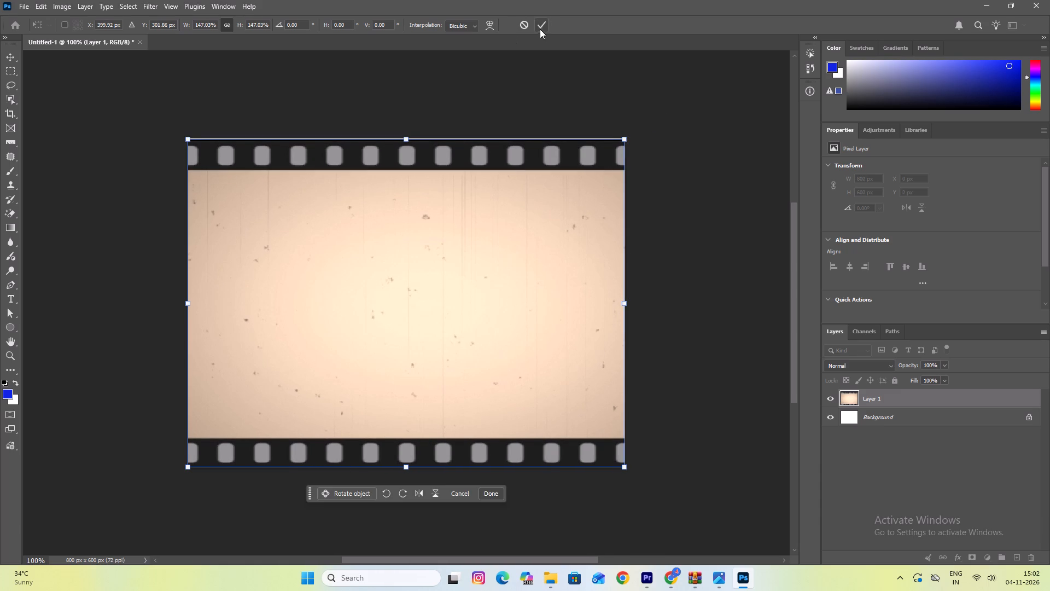
left_click(541, 24)
Fine-tune the filmstrip layer's edges proportionally so it fits the canvas exactly at 800 x 600 px, positioned at X 0, Y 0.
left_click(487, 250)
left_click(405, 141)
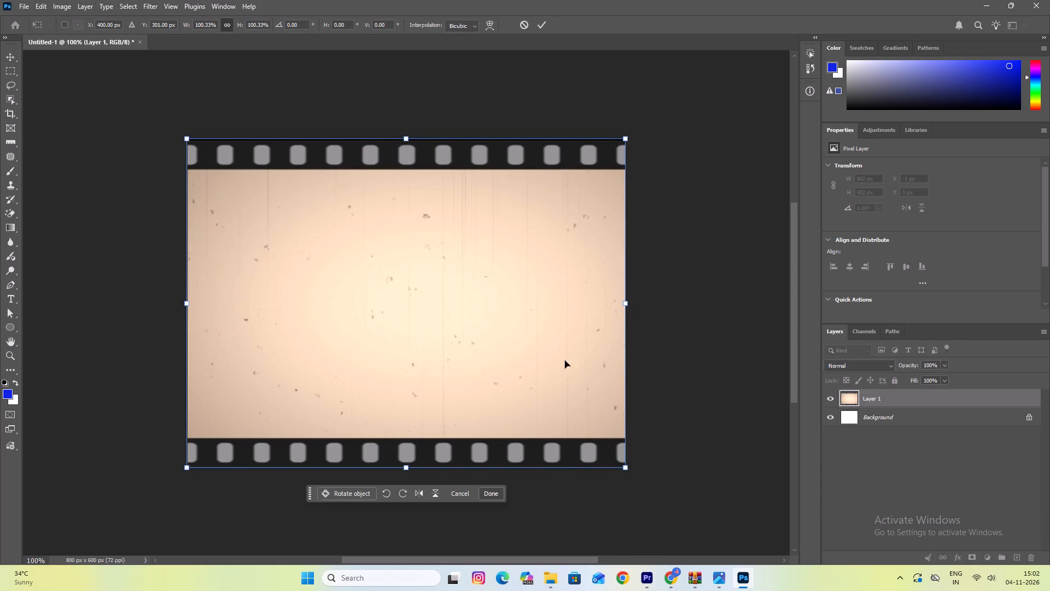
left_click(623, 306)
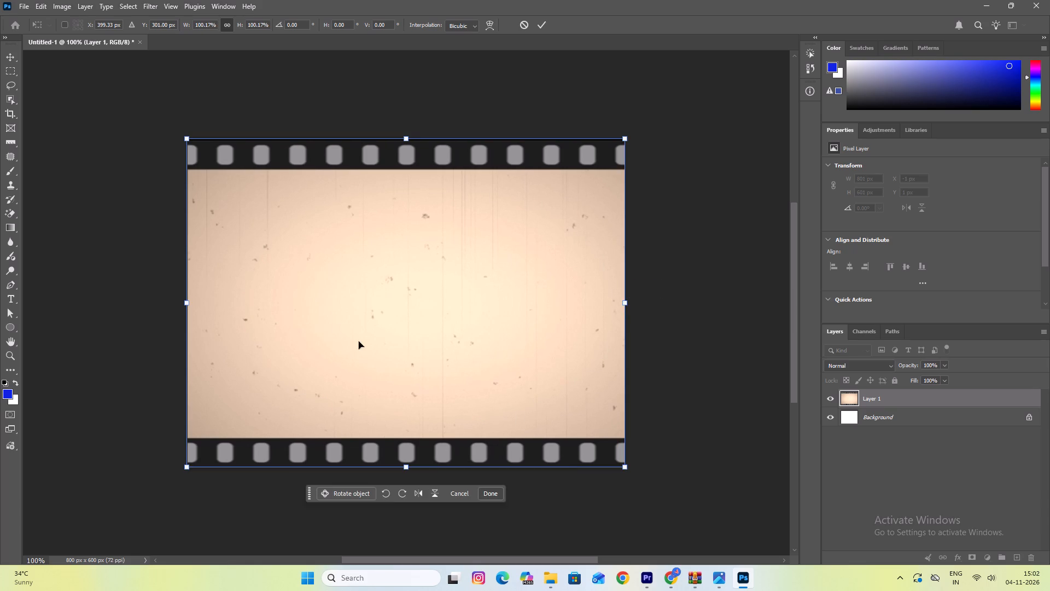
left_click(189, 303)
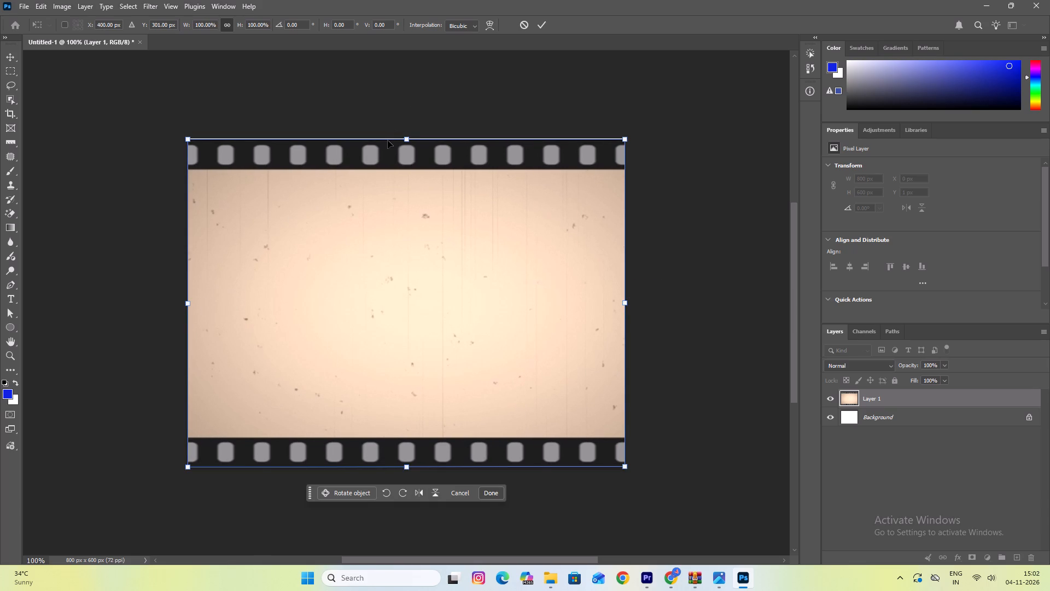
left_click(409, 138)
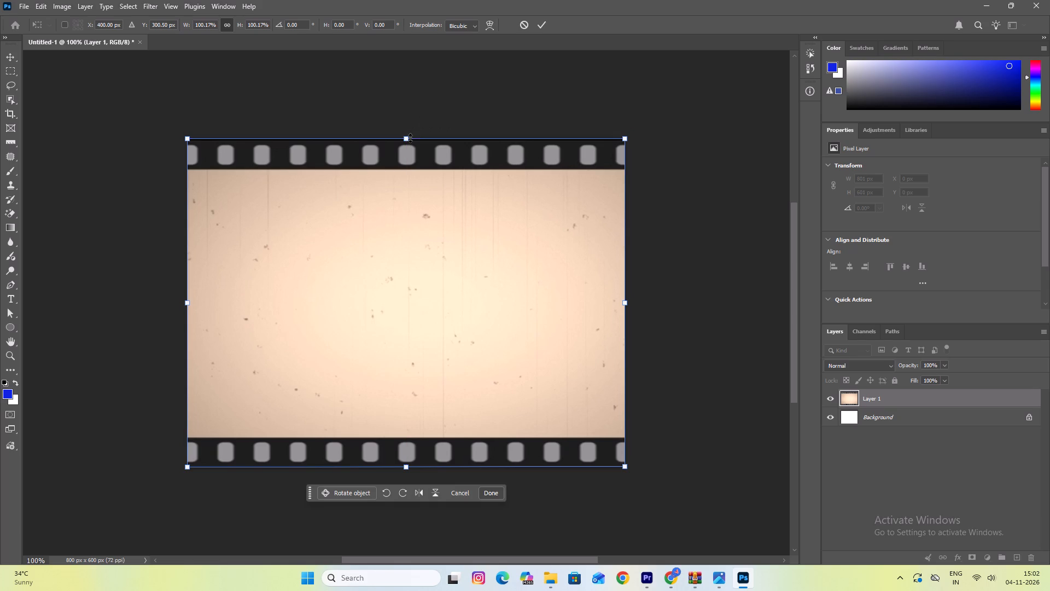
left_click(407, 136)
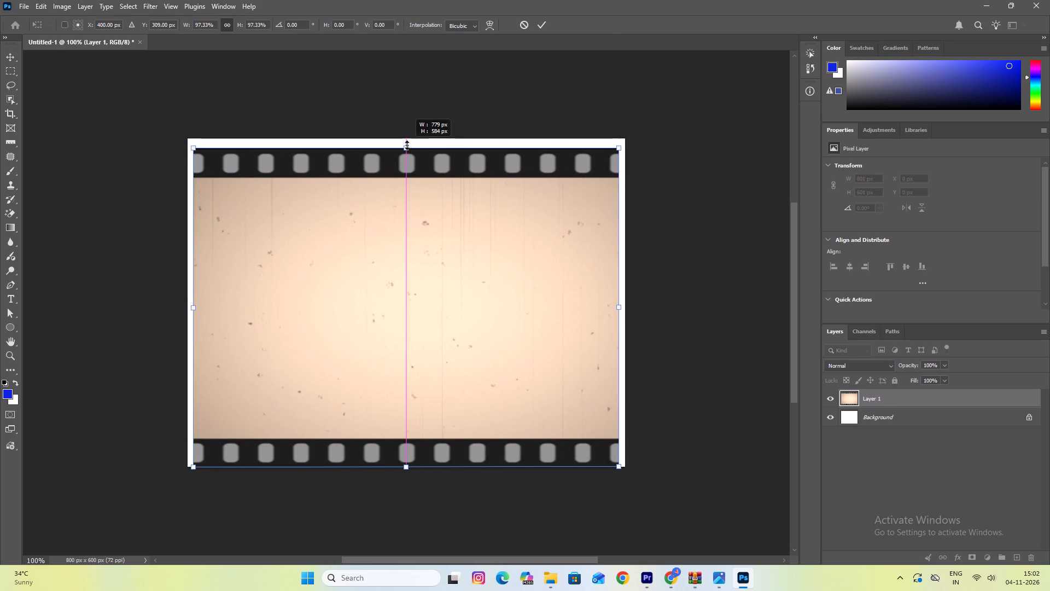
left_click(405, 468)
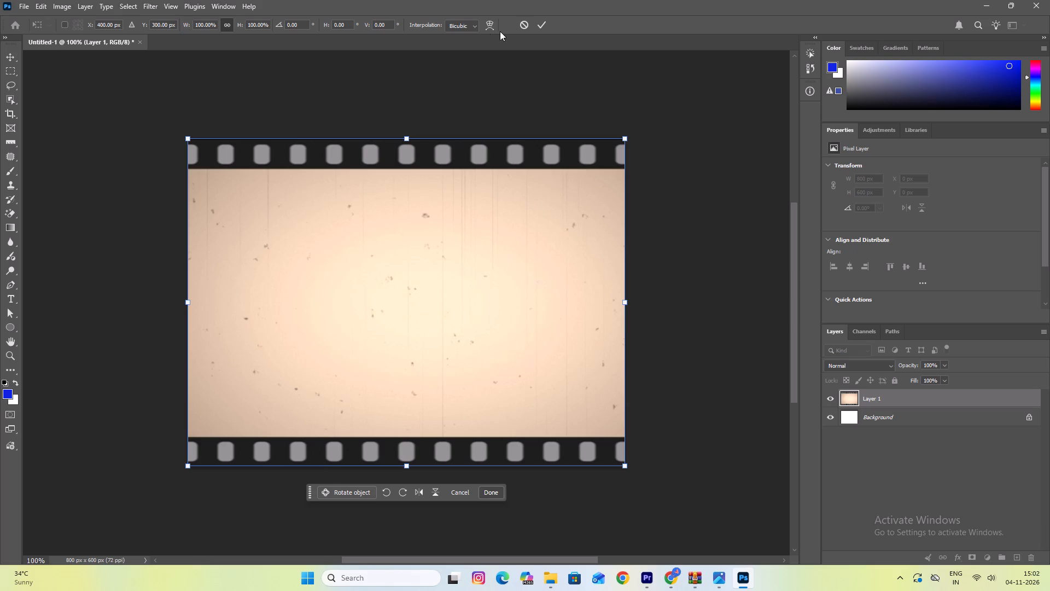
left_click(540, 26)
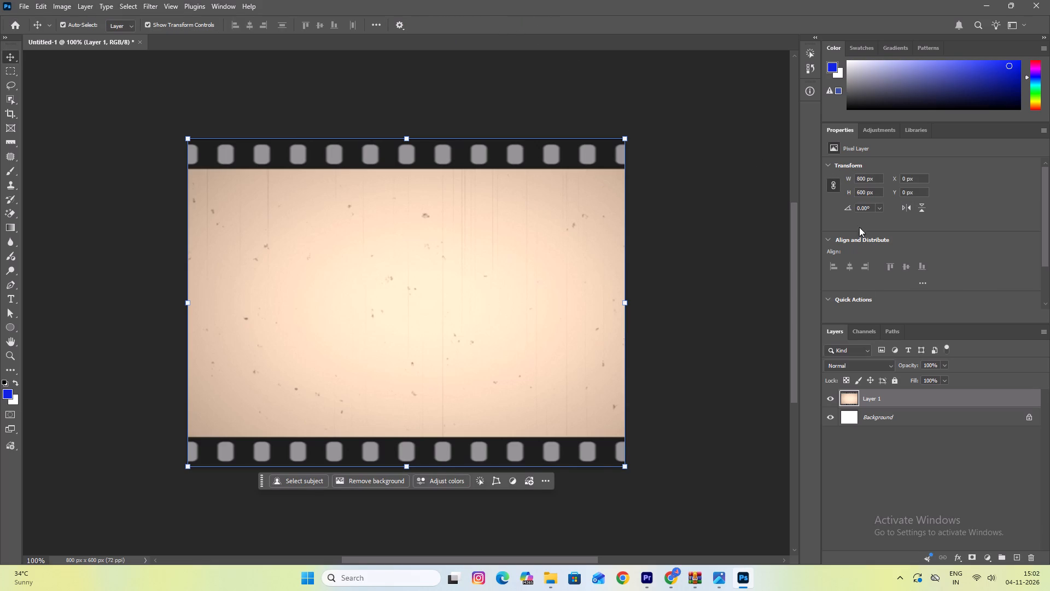
Select the Background layer and examine its transform properties.
left_click(877, 420)
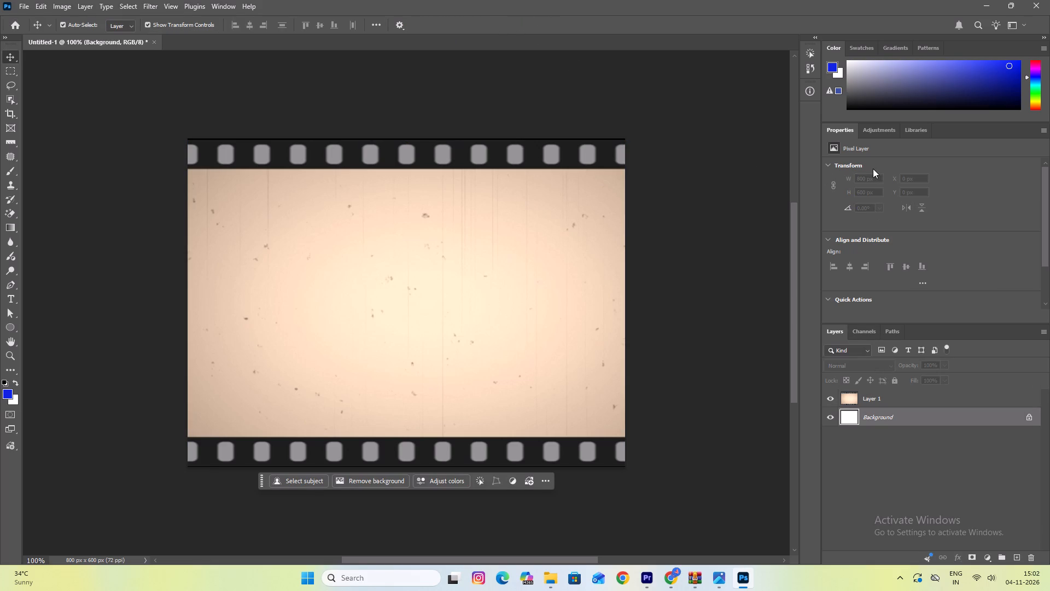
left_click(887, 130)
left_click(921, 131)
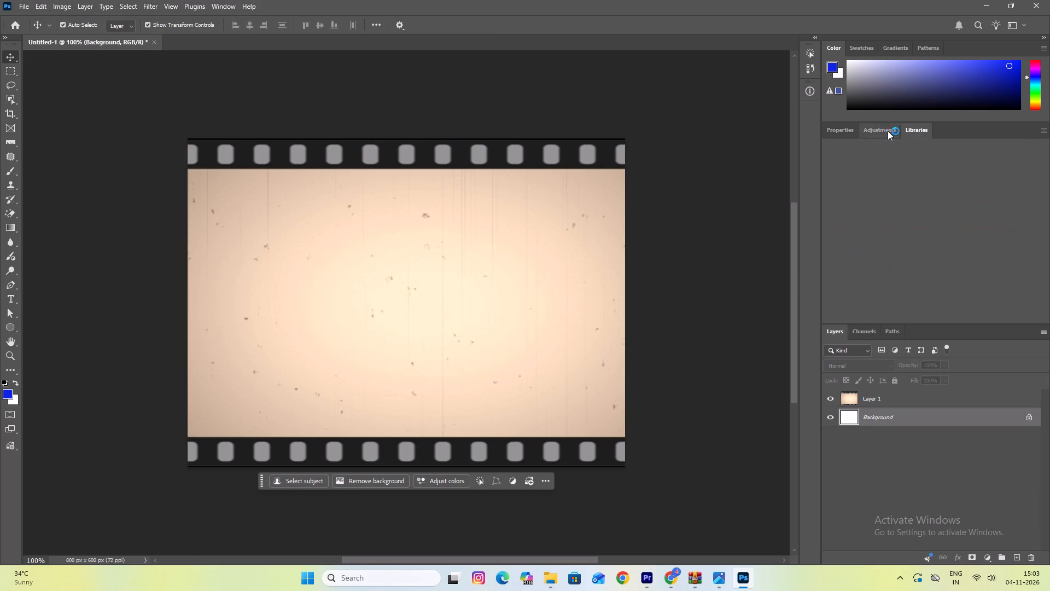
left_click(838, 129)
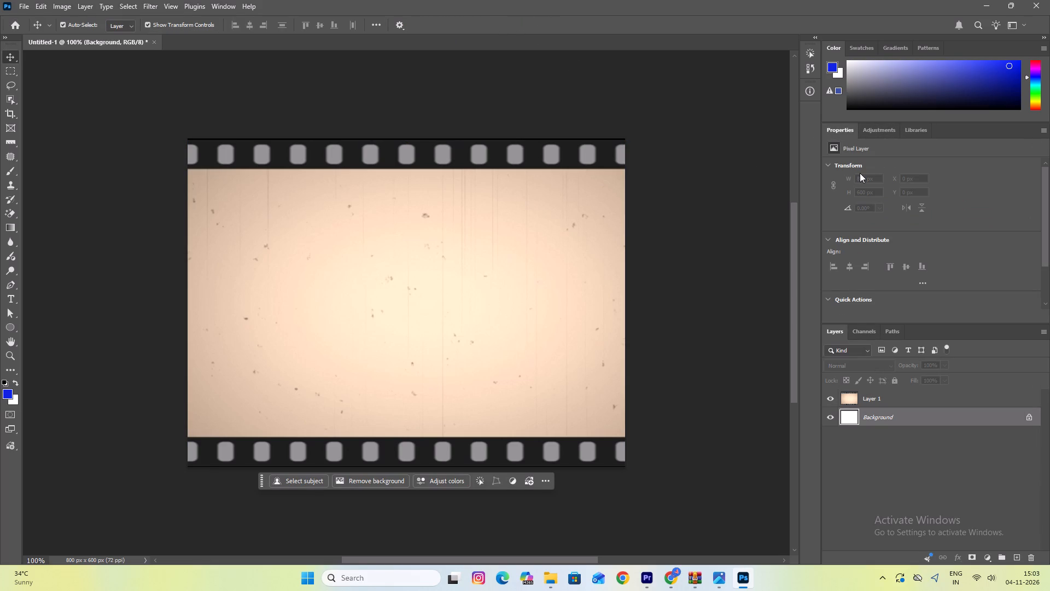
double_click(860, 173)
left_click(825, 166)
left_click(827, 164)
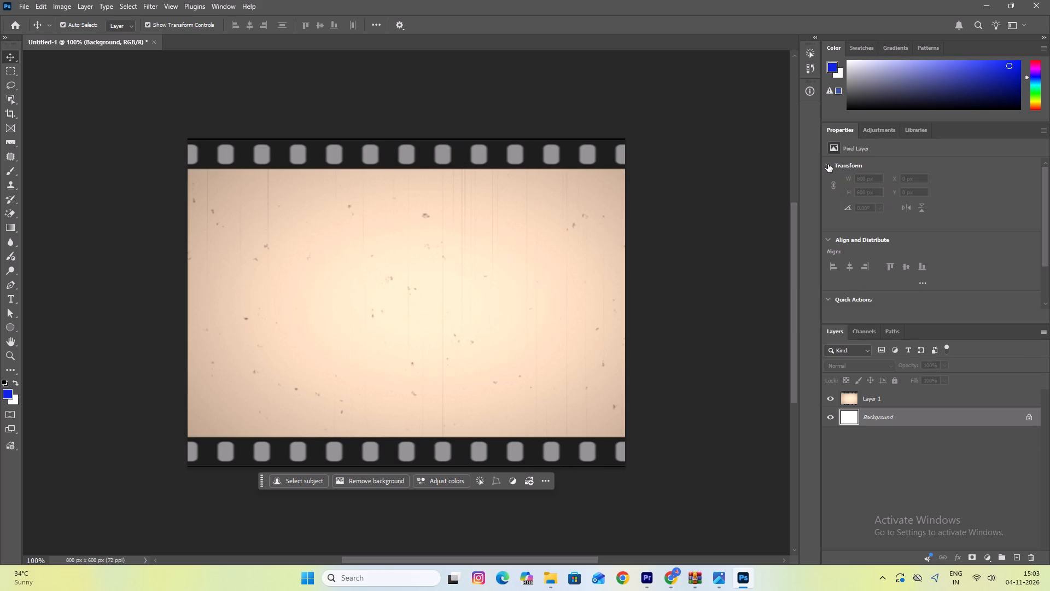
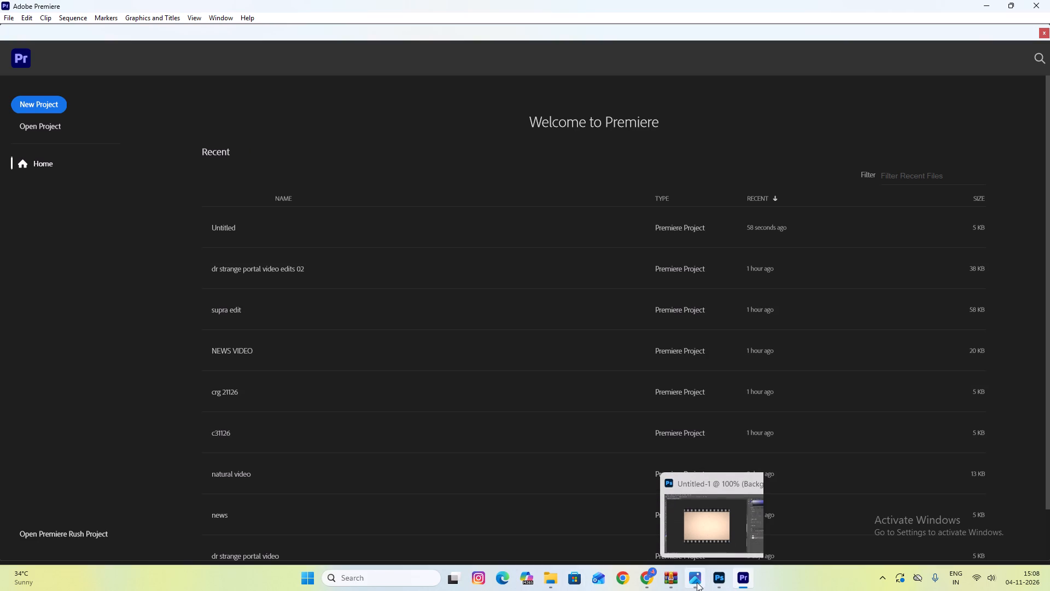
Switch back to Photoshop and close the 800 x 600 px filmstrip document without saving it.
left_click(709, 538)
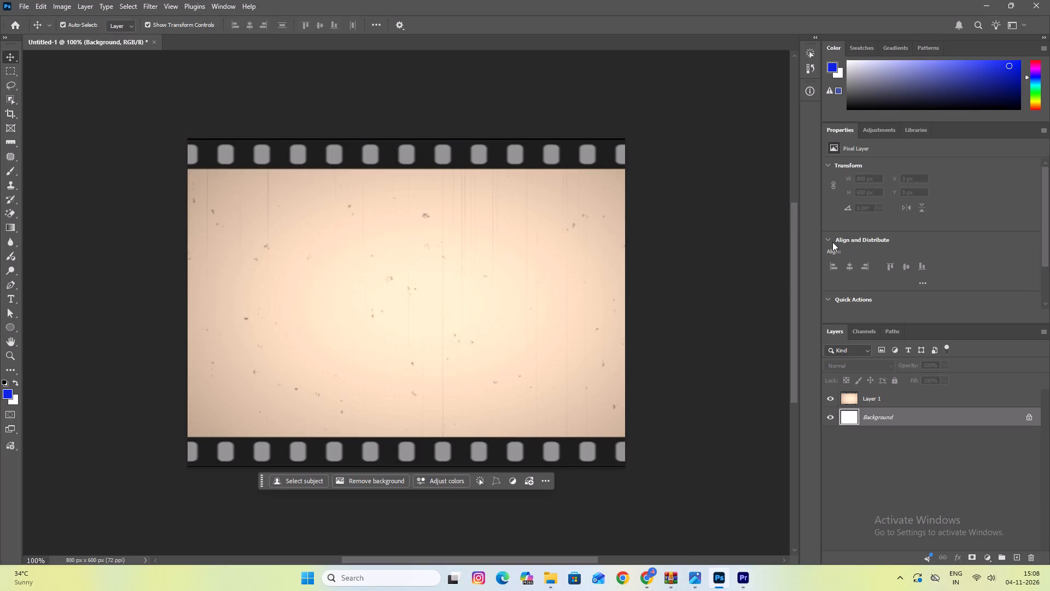
left_click(866, 198)
left_click(862, 186)
double_click(862, 186)
left_click(154, 43)
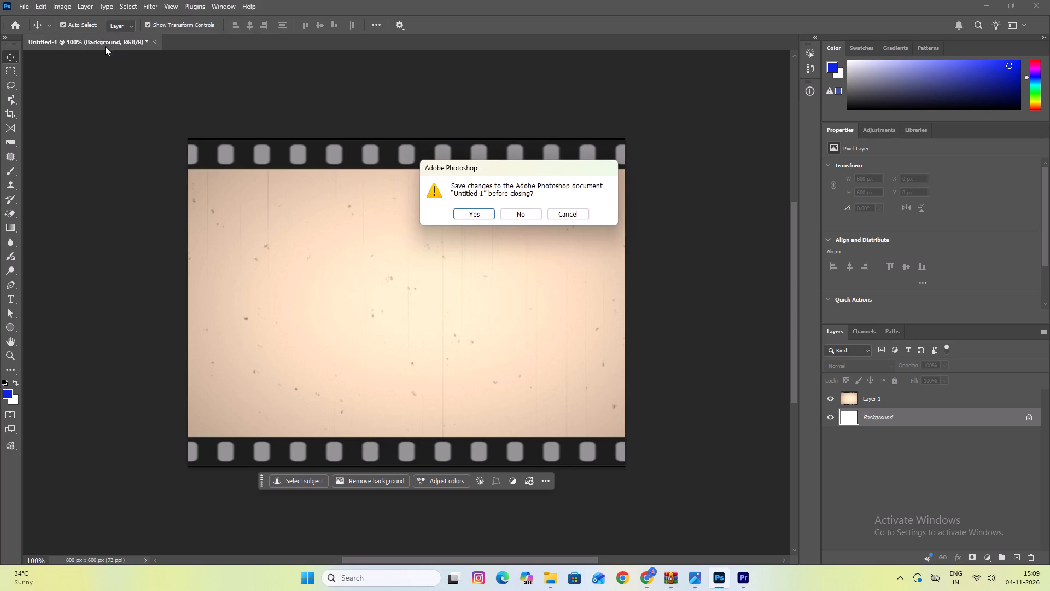
left_click(530, 216)
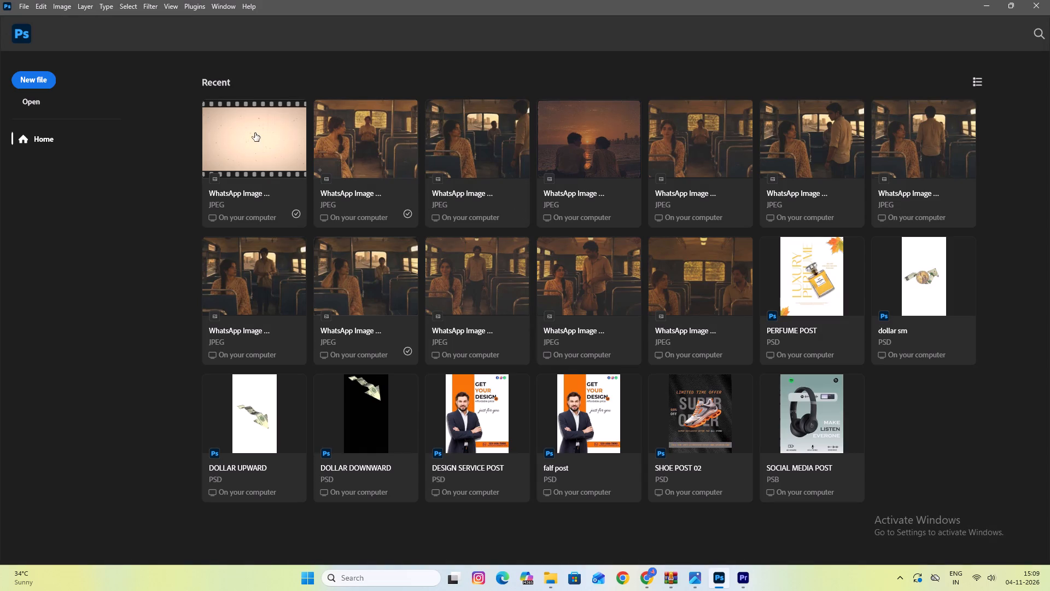
Create a new white RGB document of 2000 x 600 px at 72 ppi, based on the recent 800 x 600 px preset.
left_click(38, 81)
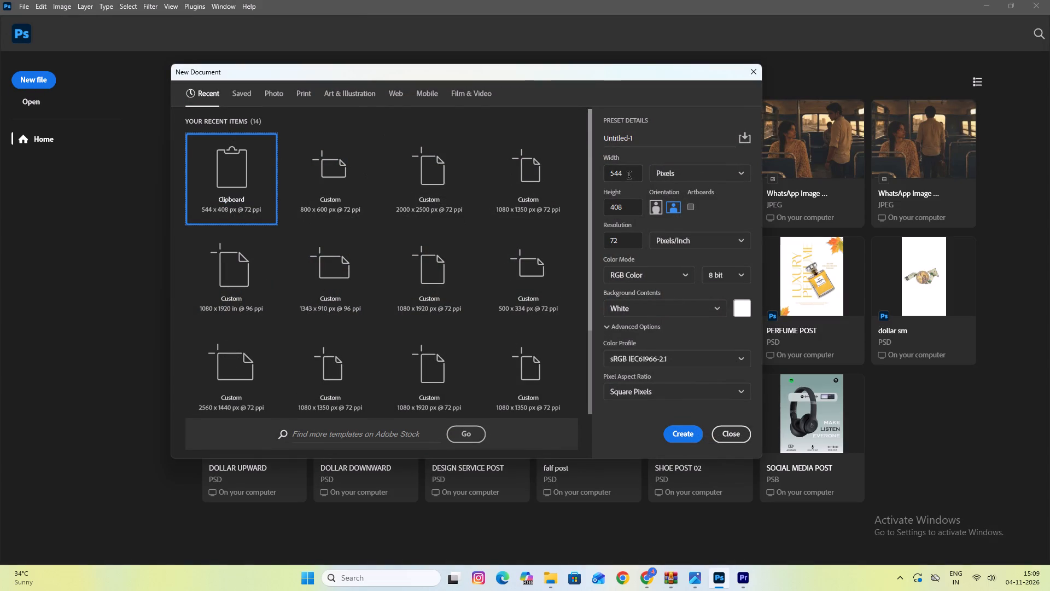
left_click_drag(629, 173, 563, 173)
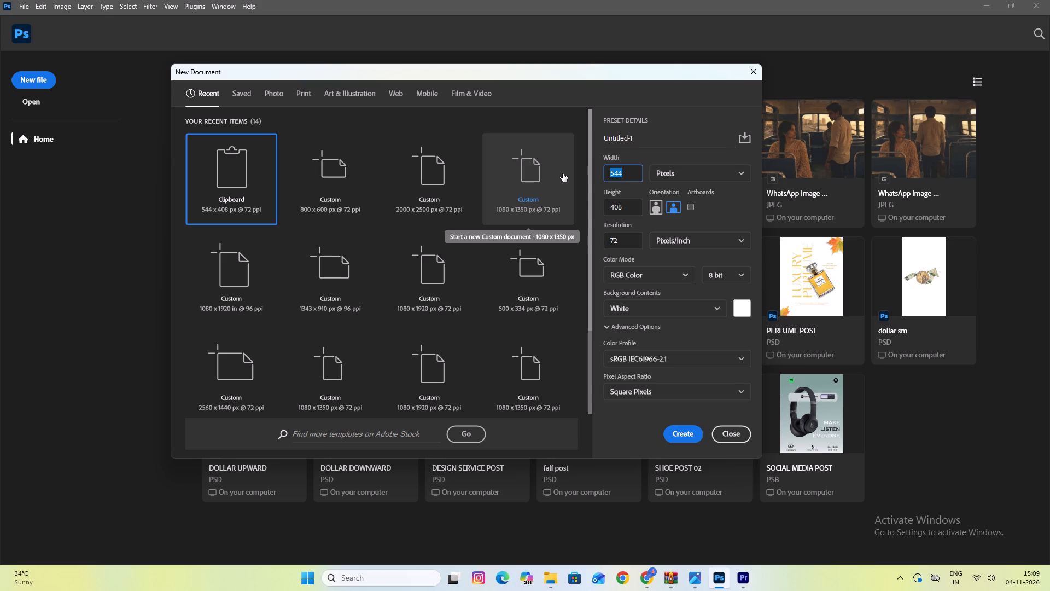
left_click(322, 169)
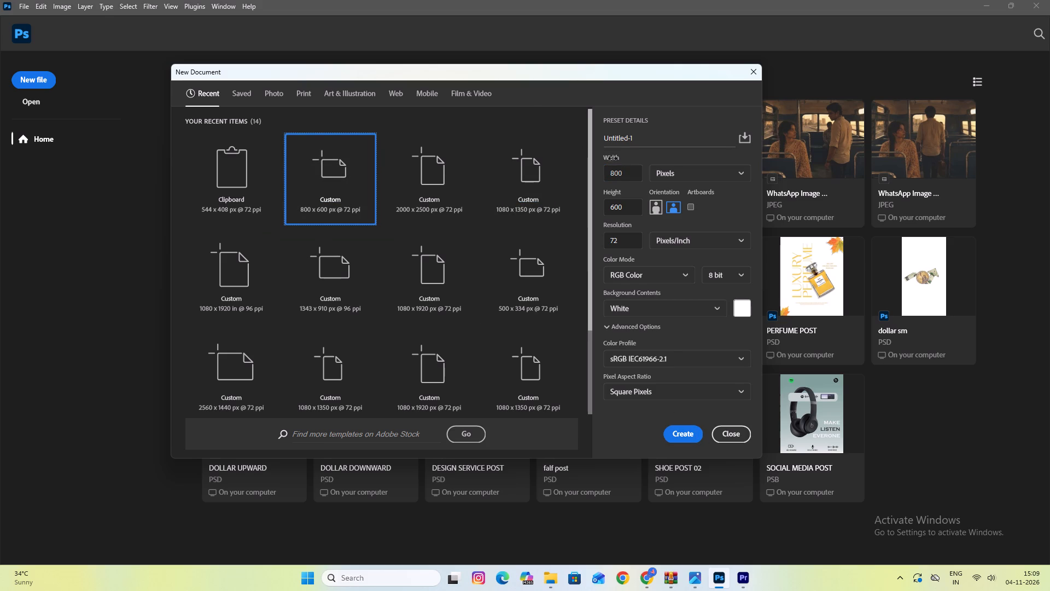
left_click_drag(625, 173, 573, 178)
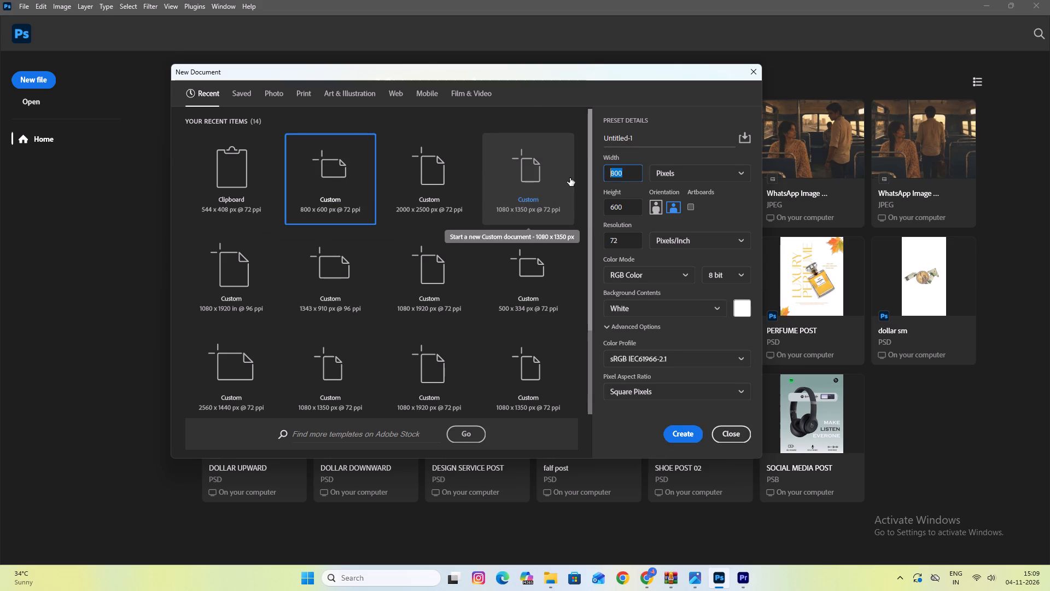
type("200")
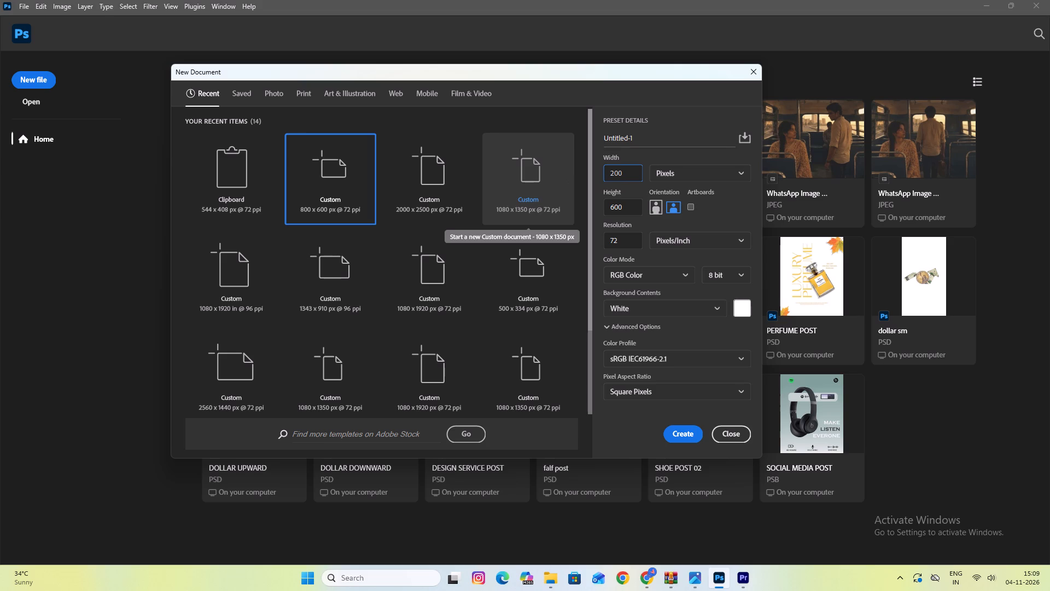
key("0")
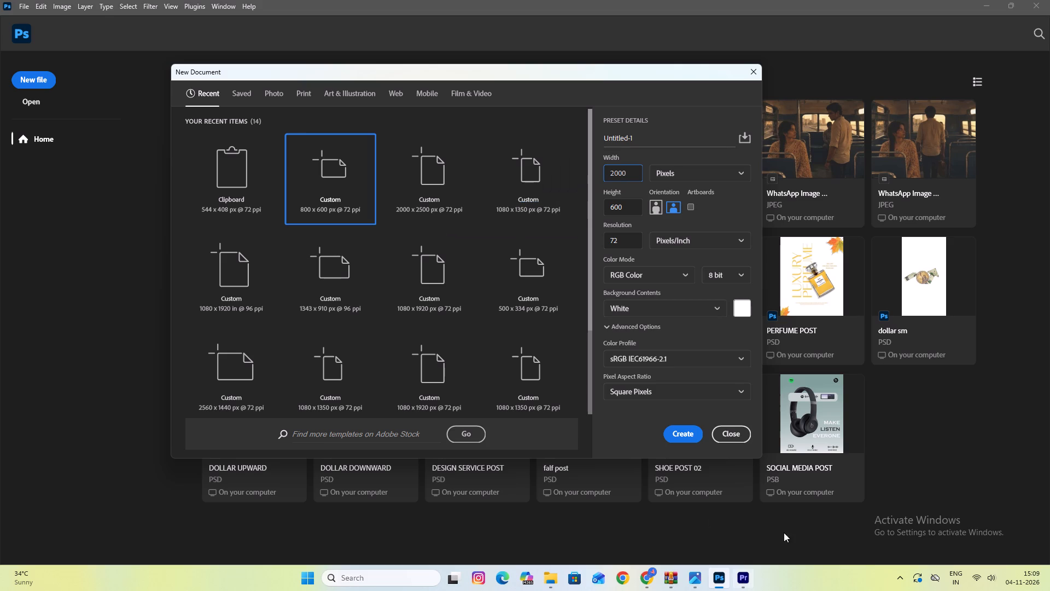
left_click(689, 433)
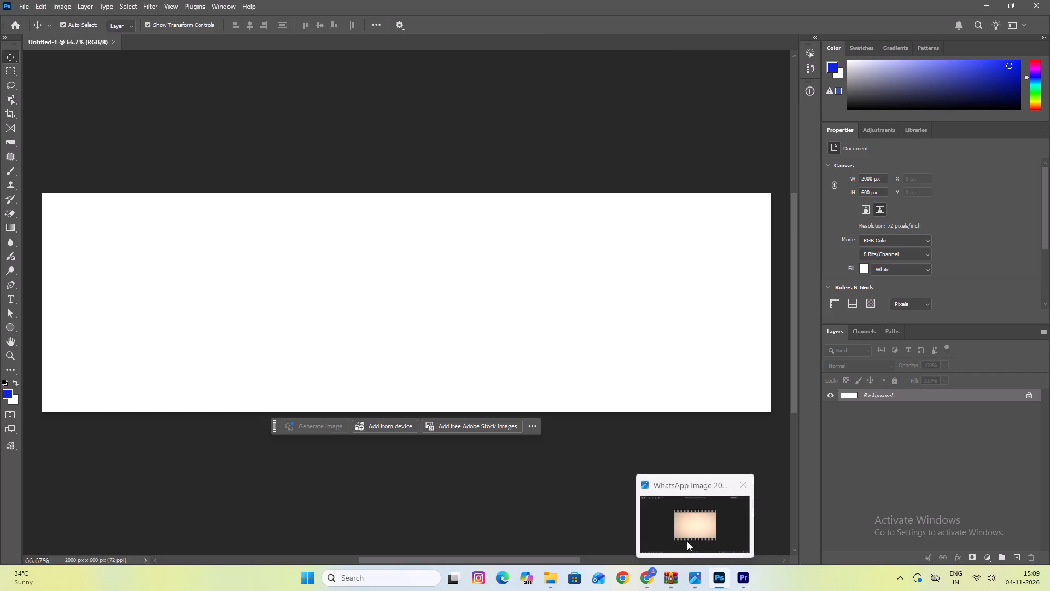
Place the filmstrip image from Photos into the blank 2000 x 600 px document in Photoshop.
left_click(686, 530)
left_click_drag(365, 228, 716, 579)
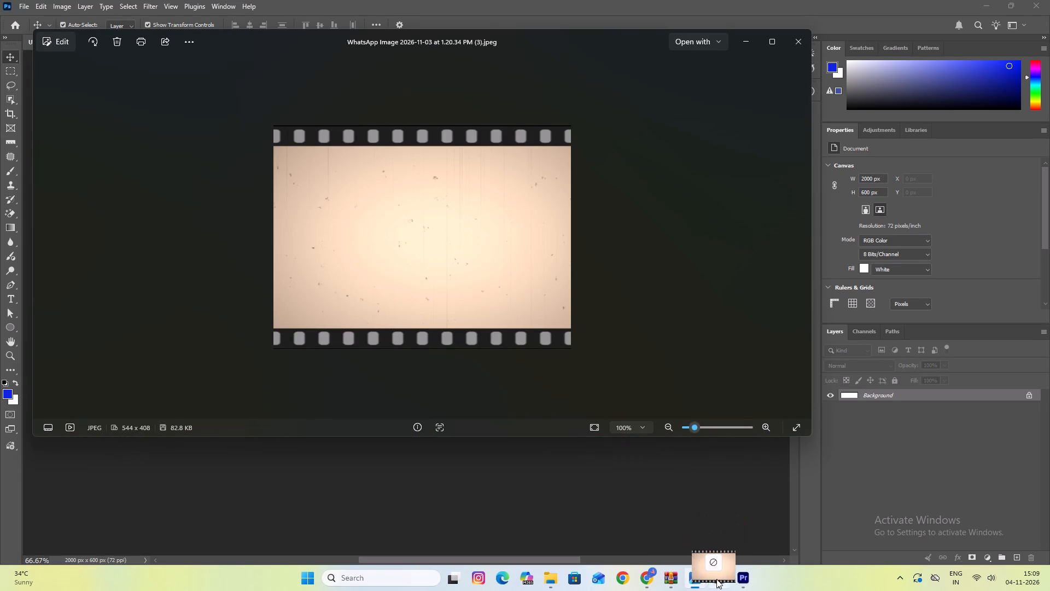
left_click_drag(716, 579, 148, 322)
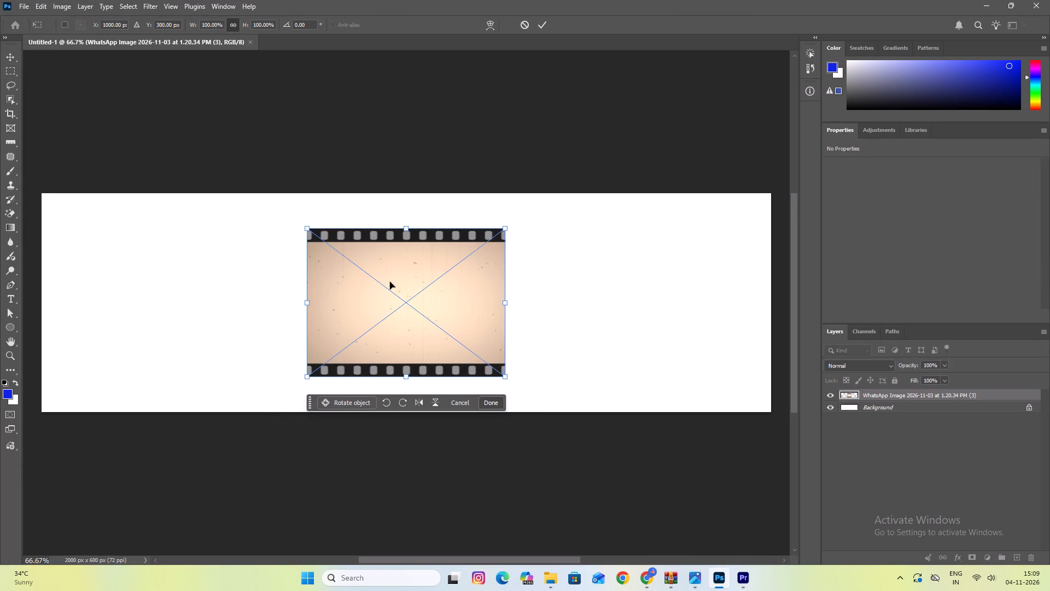
Move the placed filmstrip to the canvas's top-left corner and scale it proportionally to about 148%, spanning the canvas height.
left_click_drag(390, 282, 121, 249)
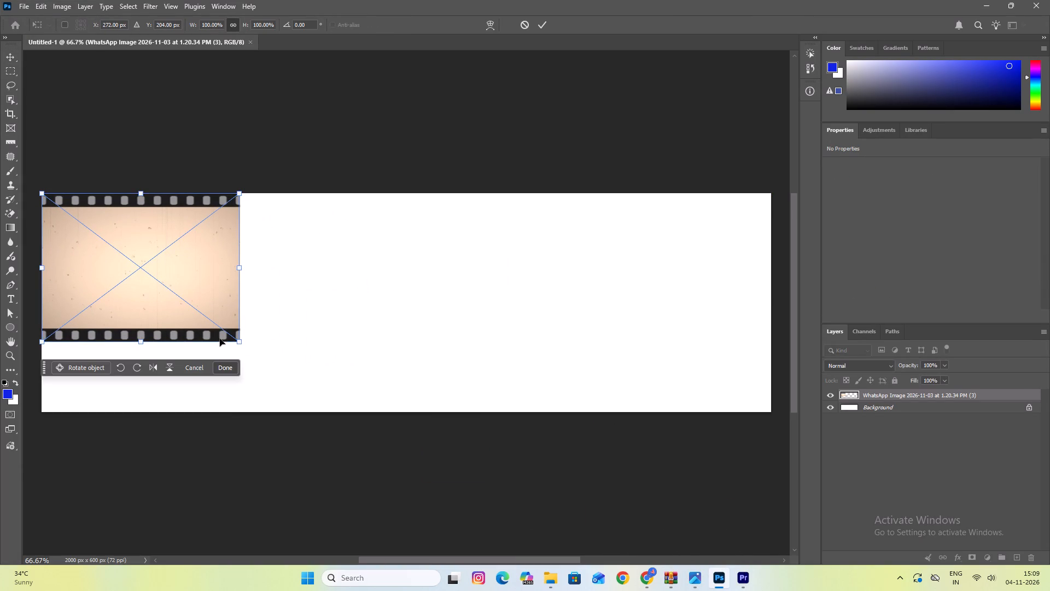
left_click_drag(242, 344, 267, 431)
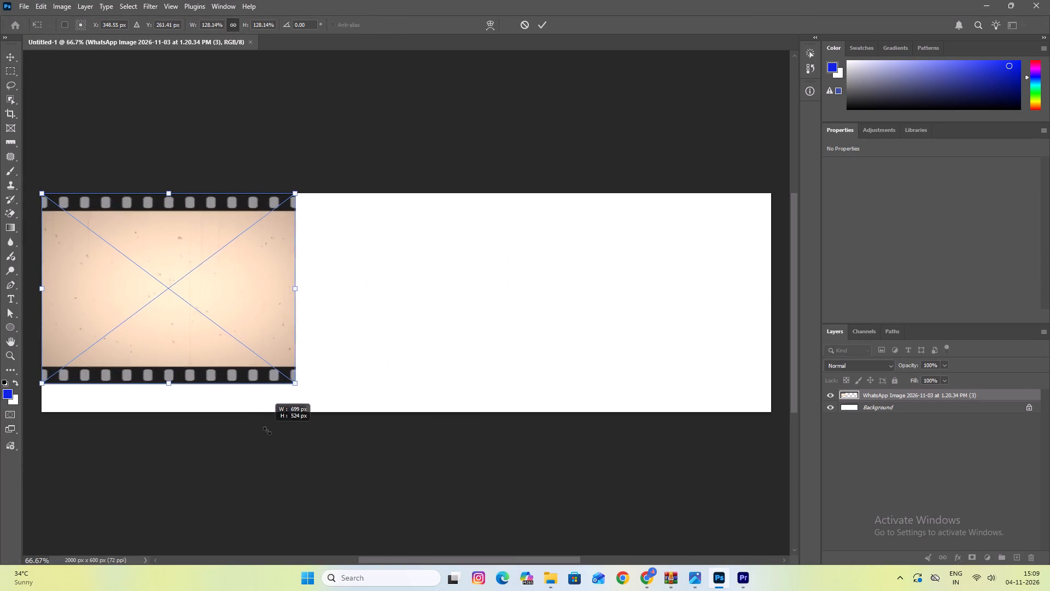
left_click_drag(267, 431, 279, 491)
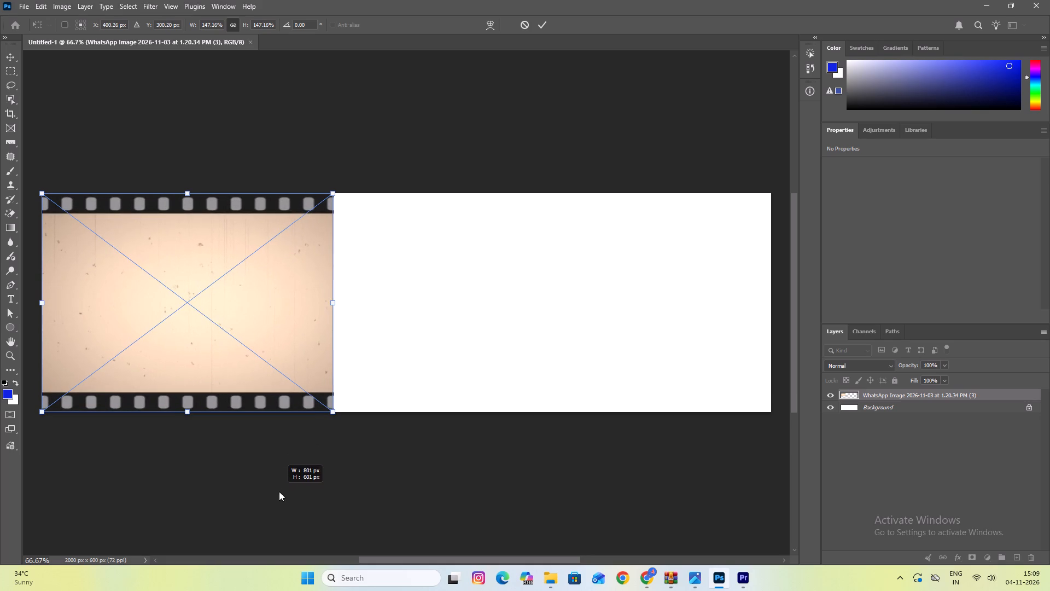
left_click_drag(279, 491, 279, 492)
left_click(287, 290)
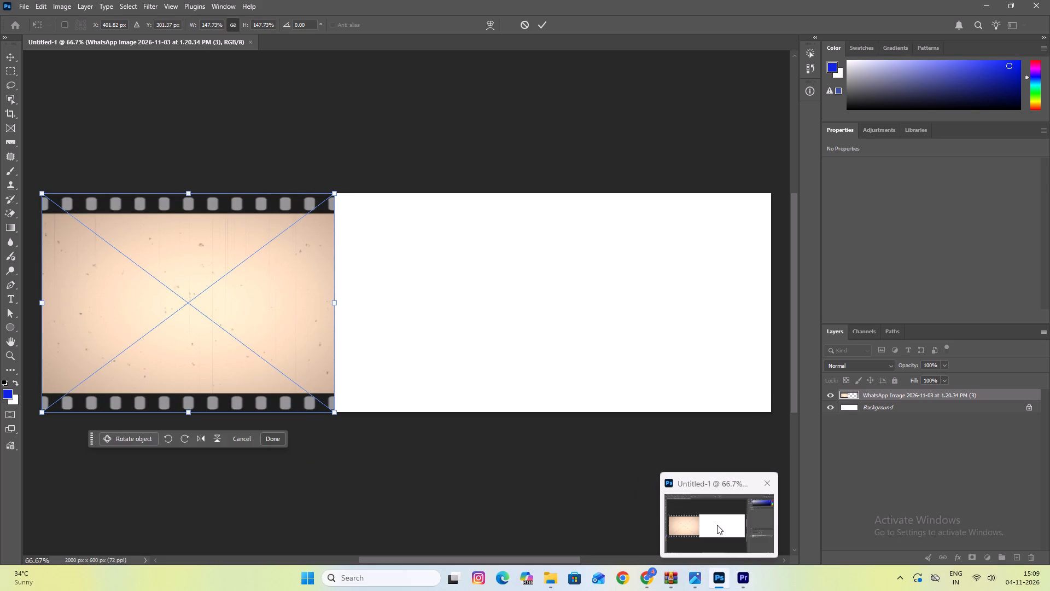
Apply the first filmstrip's placement and bring a second copy of the filmstrip image from Photos into the Photoshop document.
left_click(699, 548)
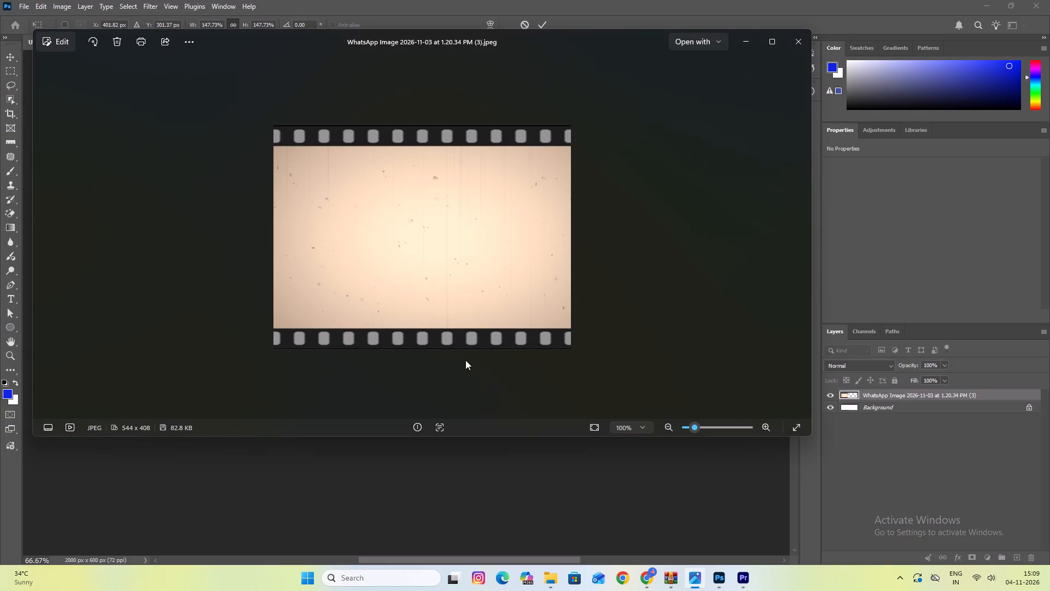
left_click_drag(422, 289, 722, 575)
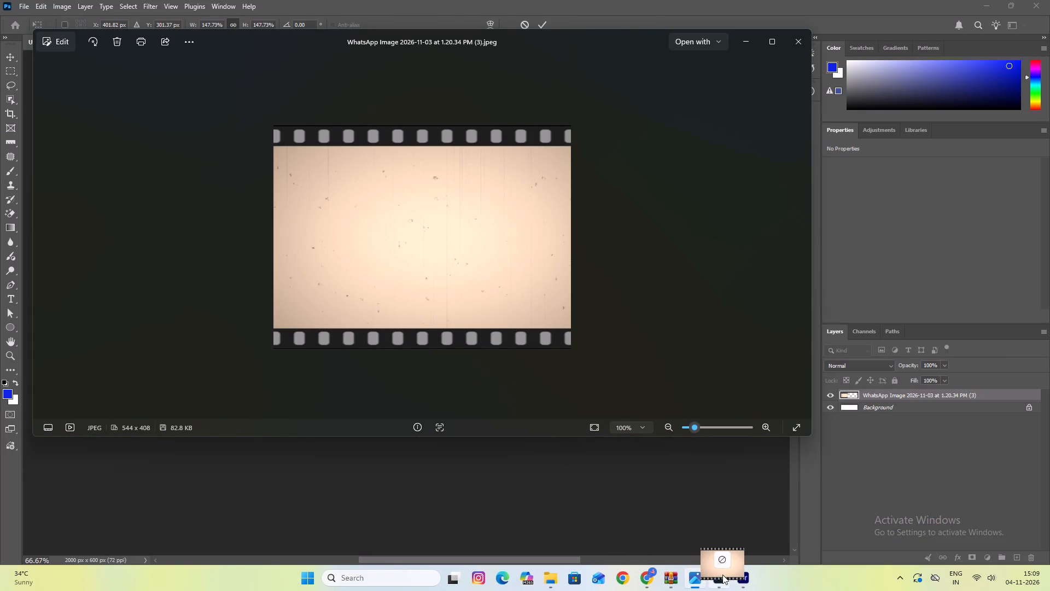
left_click_drag(722, 575, 394, 288)
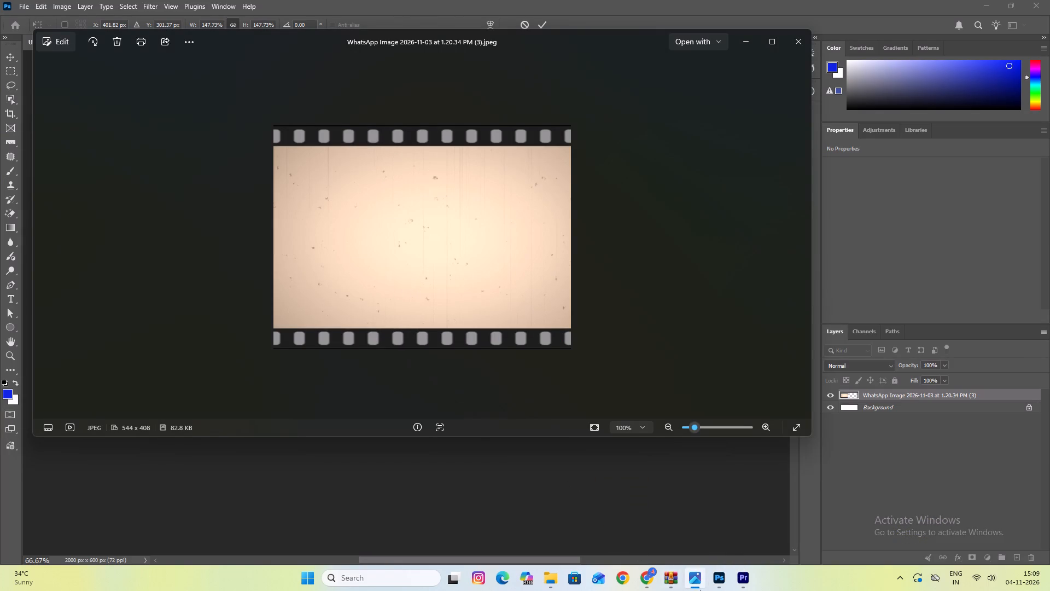
left_click_drag(399, 177, 457, 260)
left_click(541, 23)
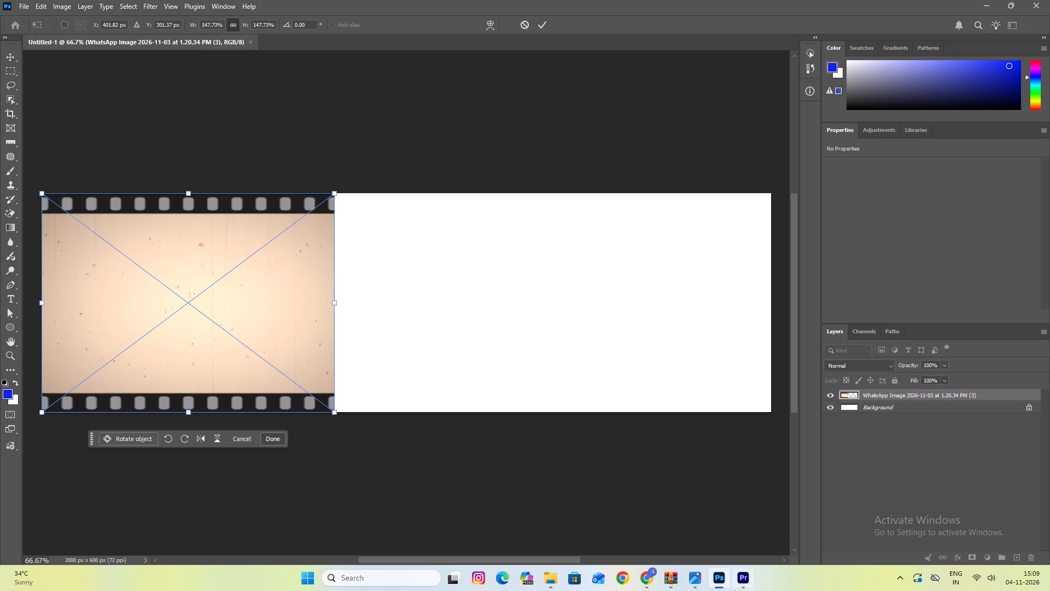
Apply the first filmstrip's placement and bring a second copy of the filmstrip image from Photos into the Photoshop document.
left_click(541, 23)
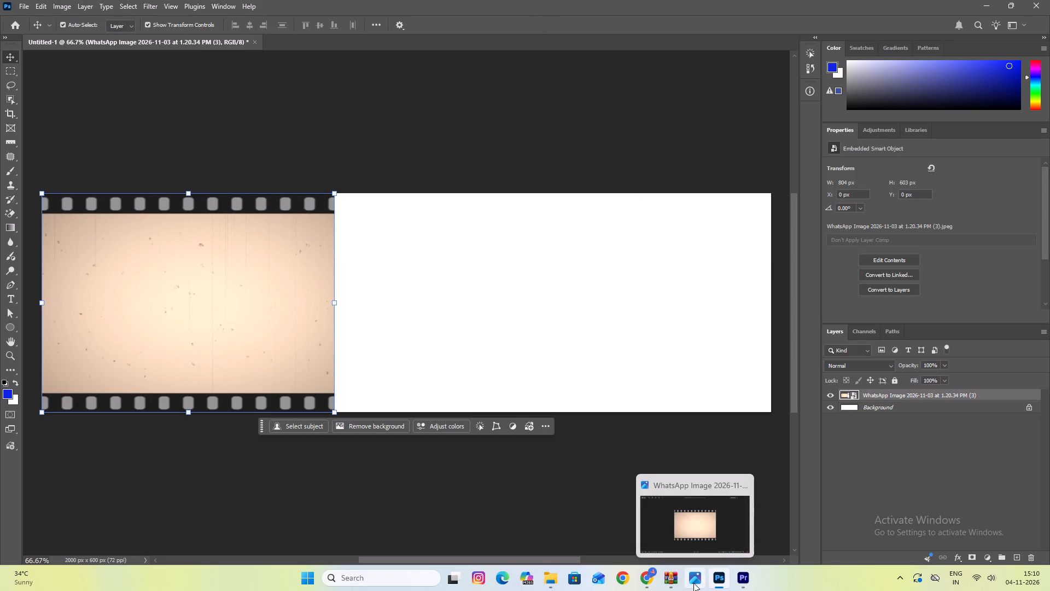
left_click(684, 512)
left_click_drag(460, 228, 715, 574)
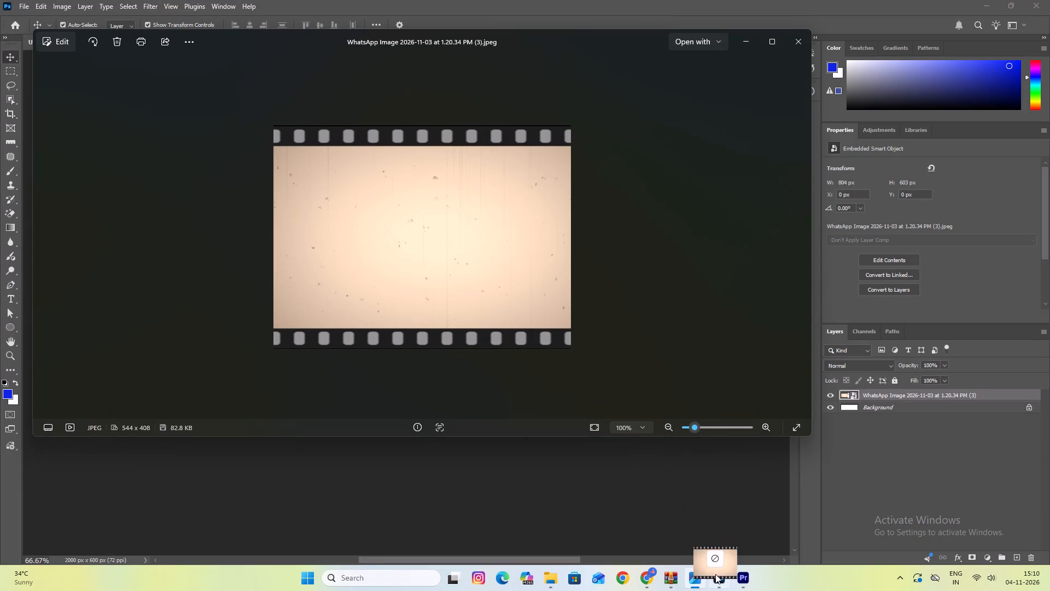
left_click_drag(715, 574, 393, 275)
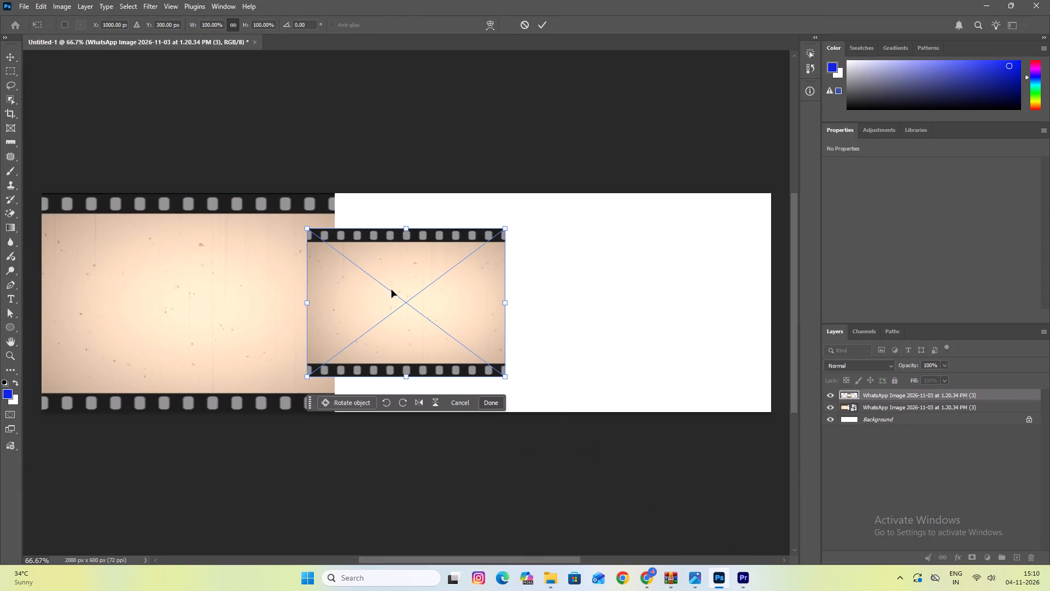
Move the second filmstrip flush against the first one's right edge and scale it proportionally to about 147%, spanning the canvas height.
left_click_drag(391, 281, 418, 251)
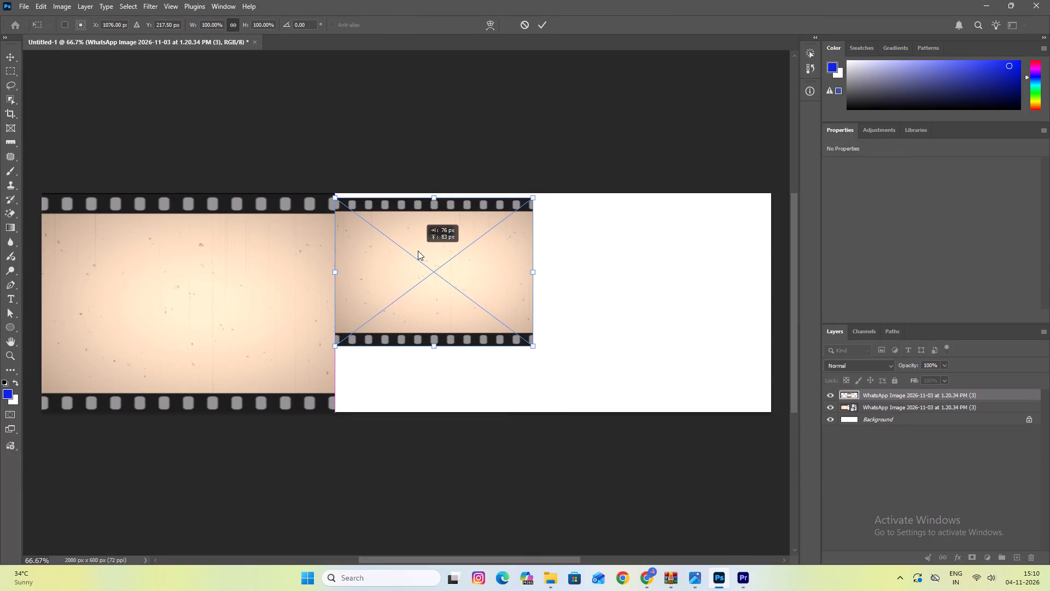
left_click_drag(418, 251, 418, 246)
left_click_drag(534, 343, 548, 367)
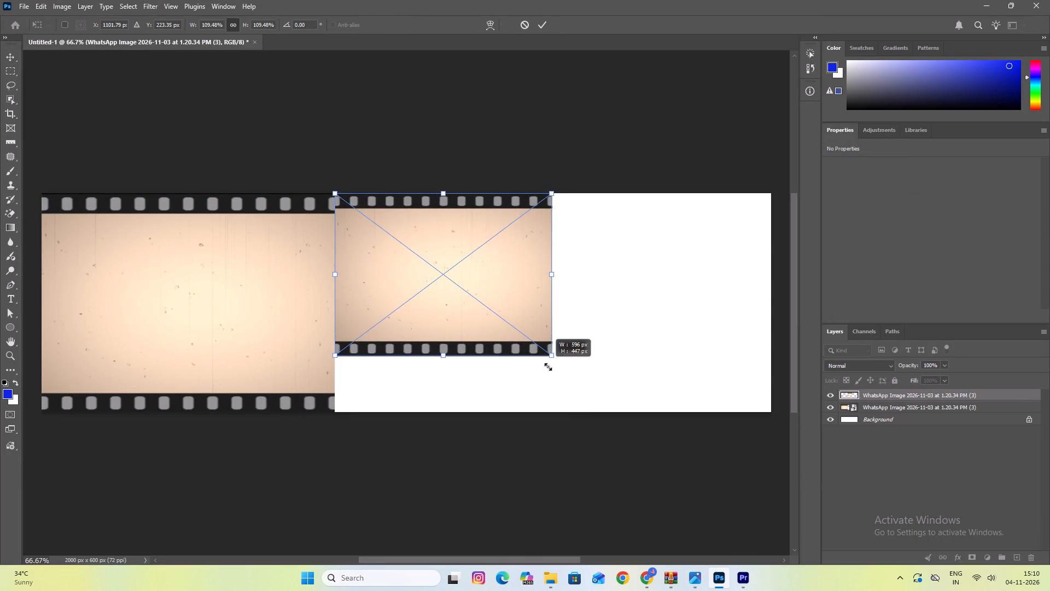
left_click_drag(548, 367, 599, 452)
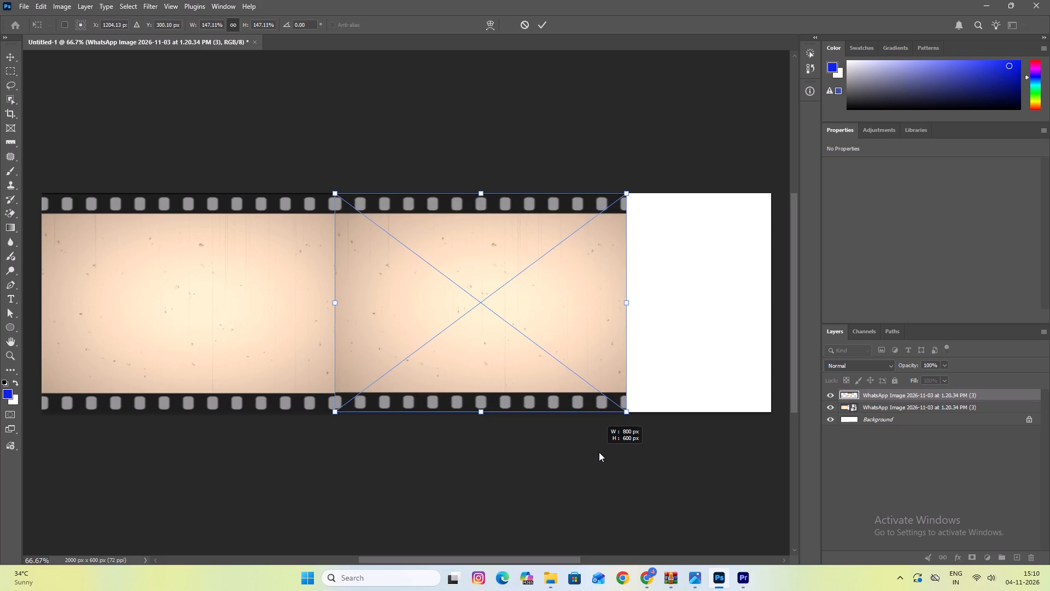
left_click_drag(599, 452, 602, 453)
left_click(465, 285)
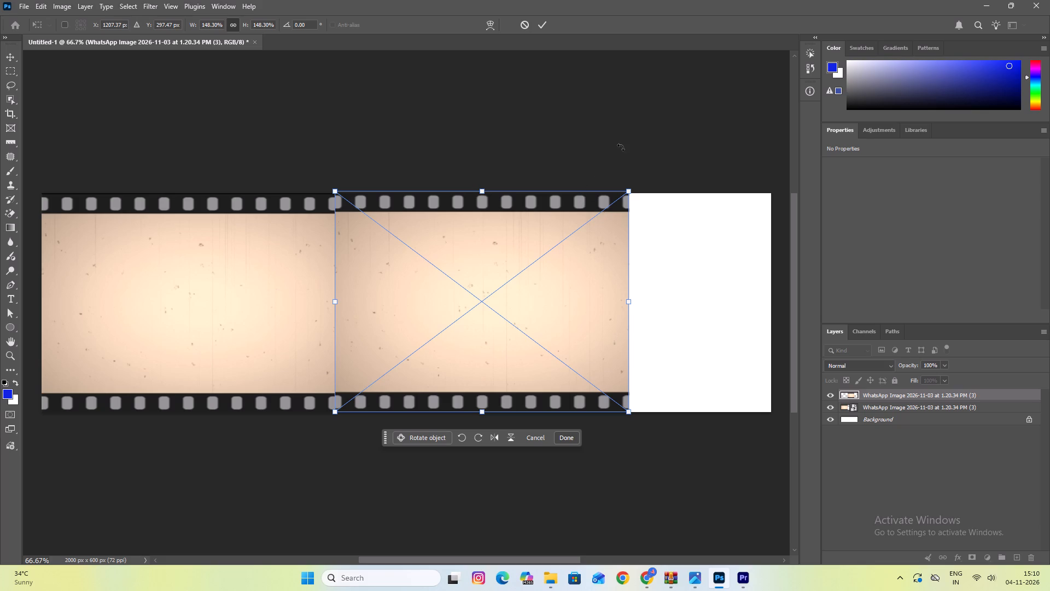
left_click(630, 191)
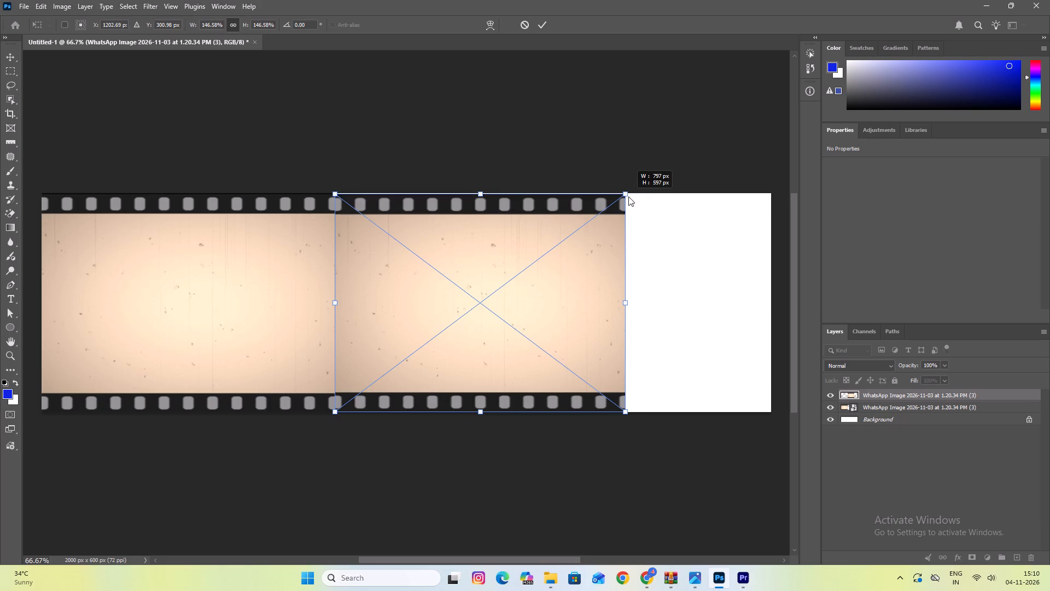
Fit the second filmstrip beside the first at about 147% scale, 800 x 600 px, and apply the transform.
left_click(482, 190)
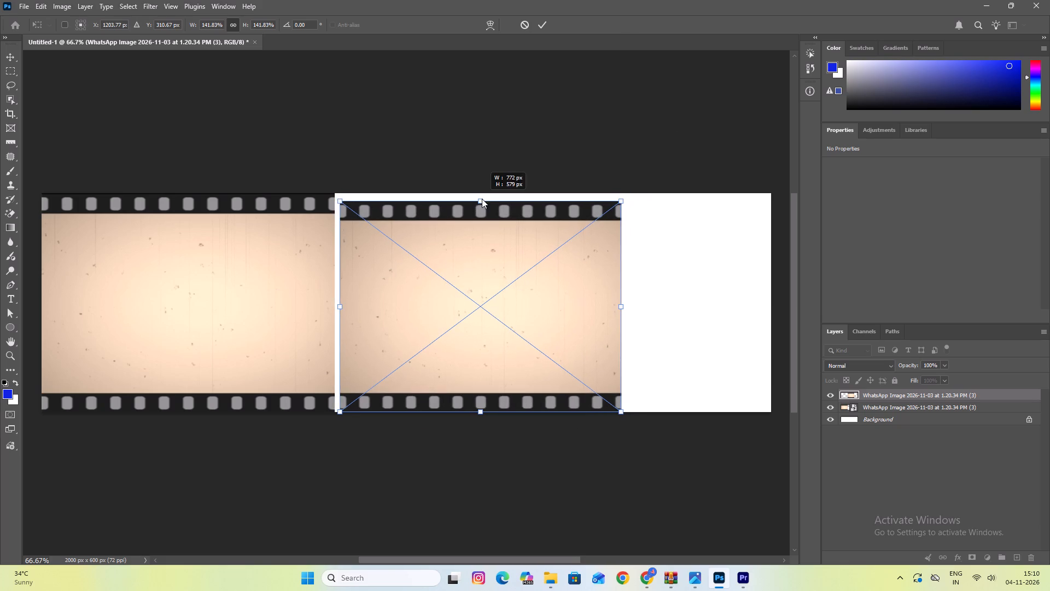
left_click(483, 412)
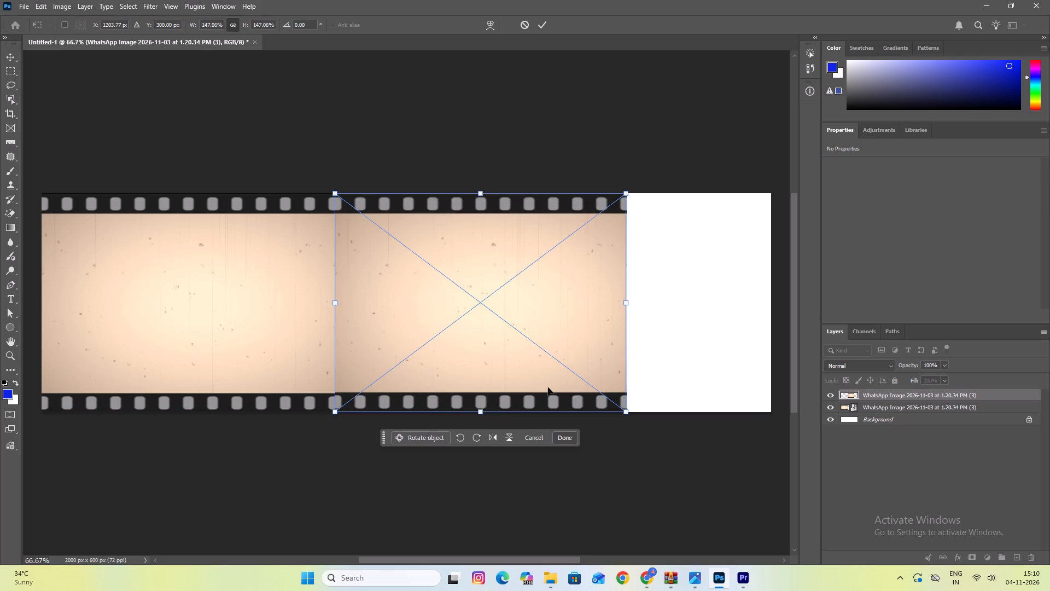
left_click(542, 25)
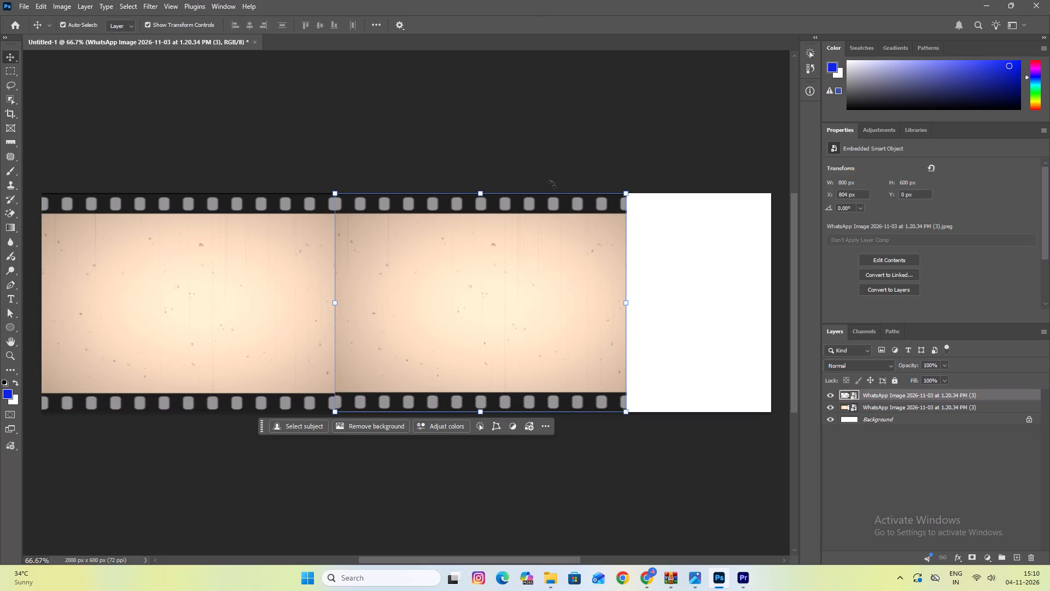
Enlarge the second filmstrip proportionally to about 148%, 804 x 603 px, so it meets the first filmstrip's edge at X 802 px.
left_click(354, 520)
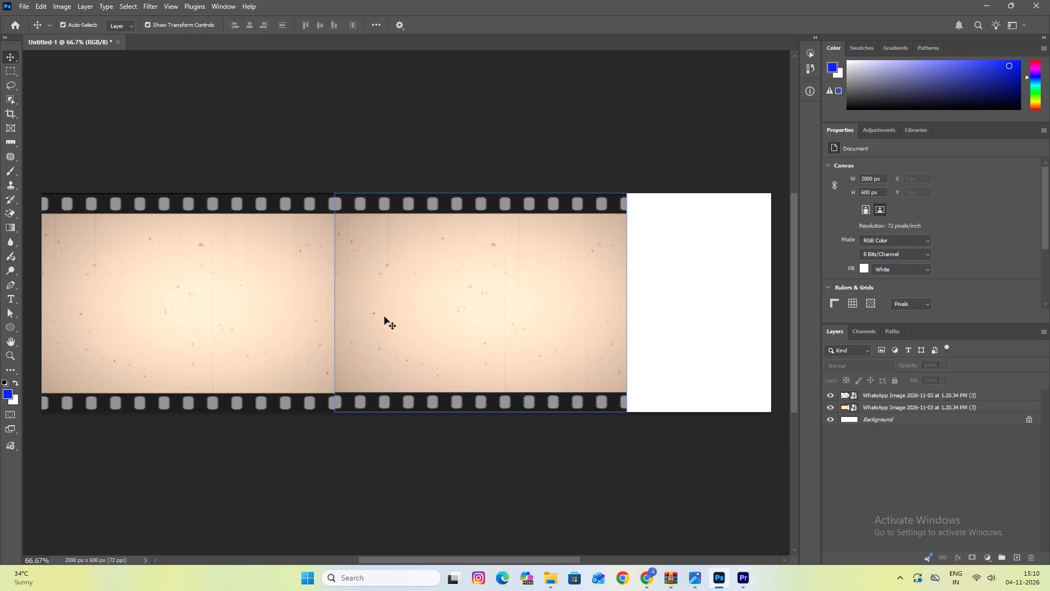
left_click(385, 317)
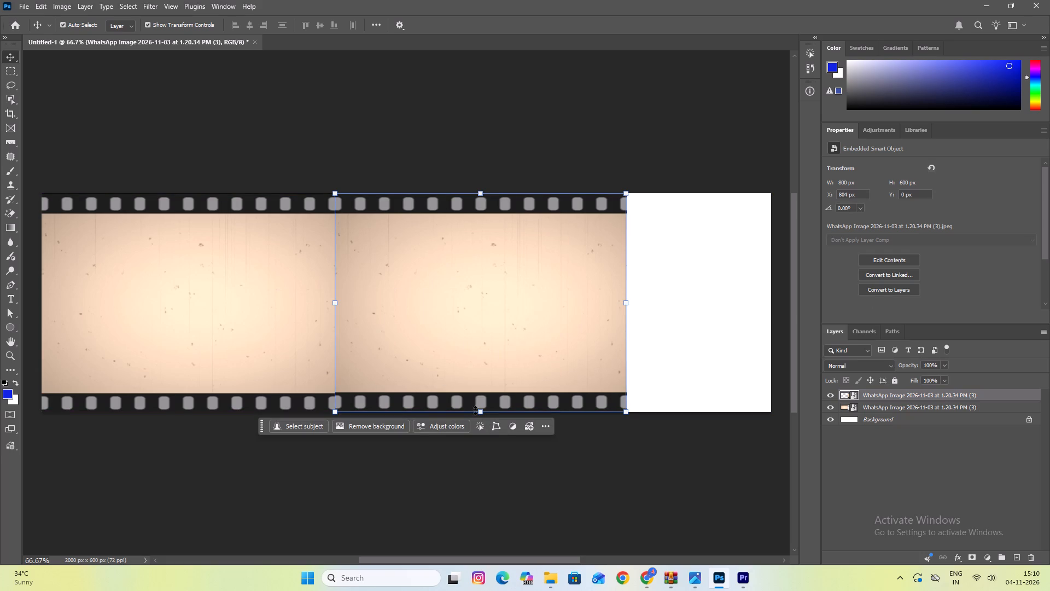
left_click(482, 412)
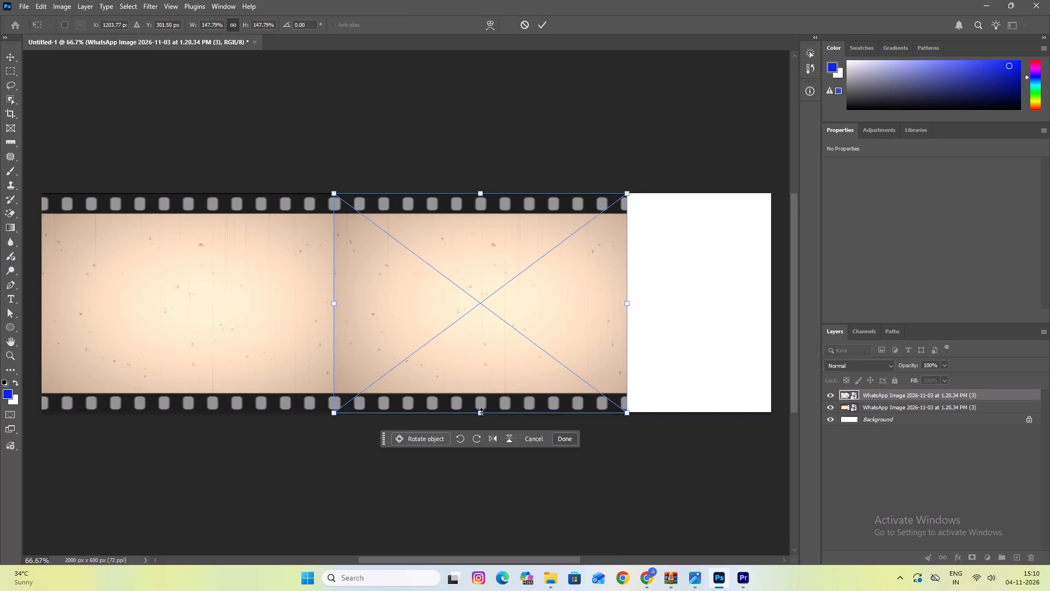
left_click(333, 443)
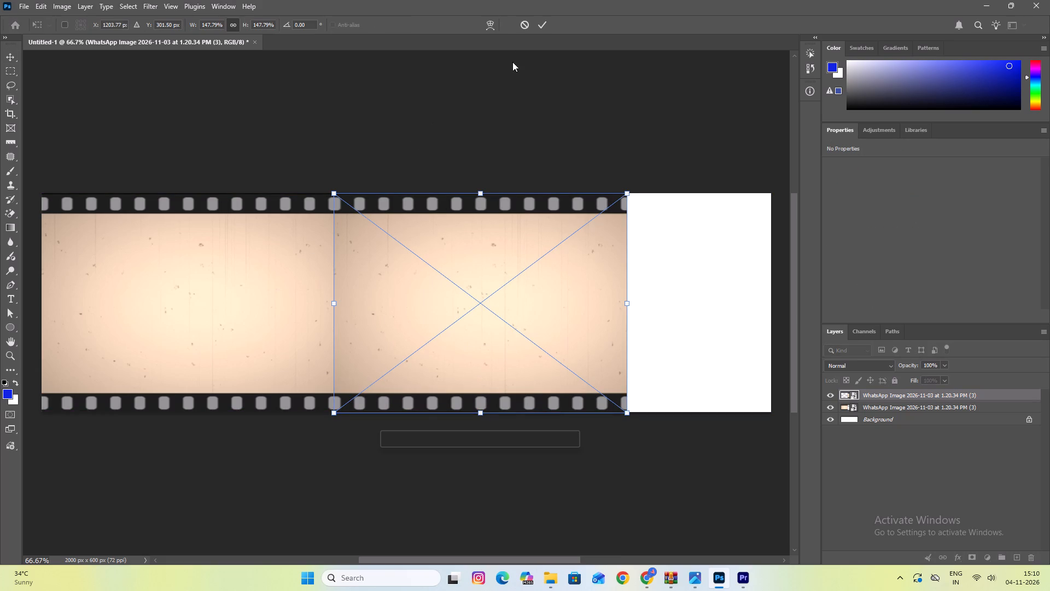
left_click(542, 27)
left_click(469, 137)
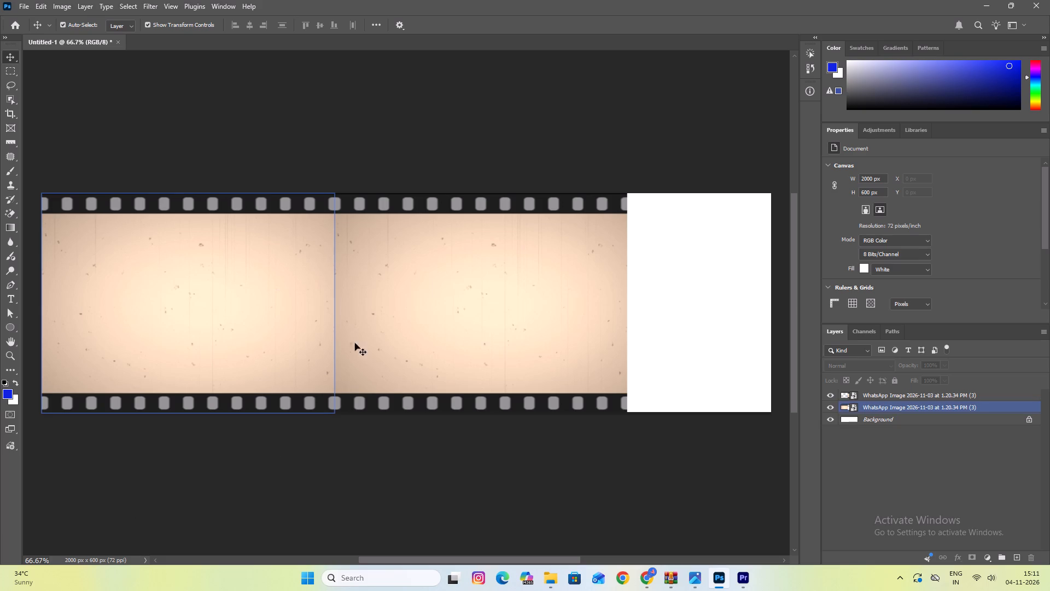
Rasterize both filmstrip smart object layers.
right_click(905, 395)
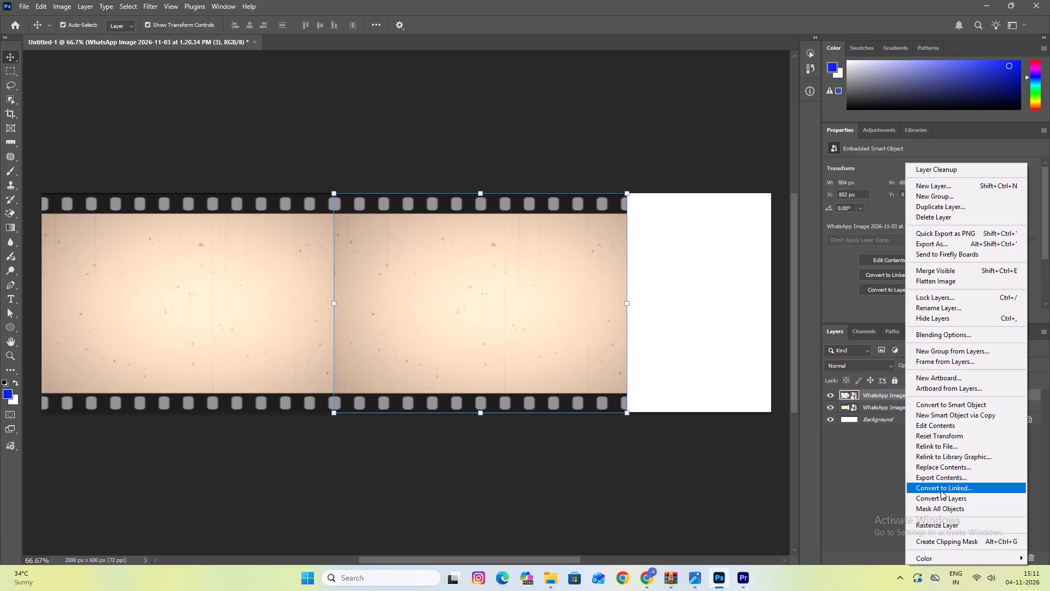
left_click(934, 526)
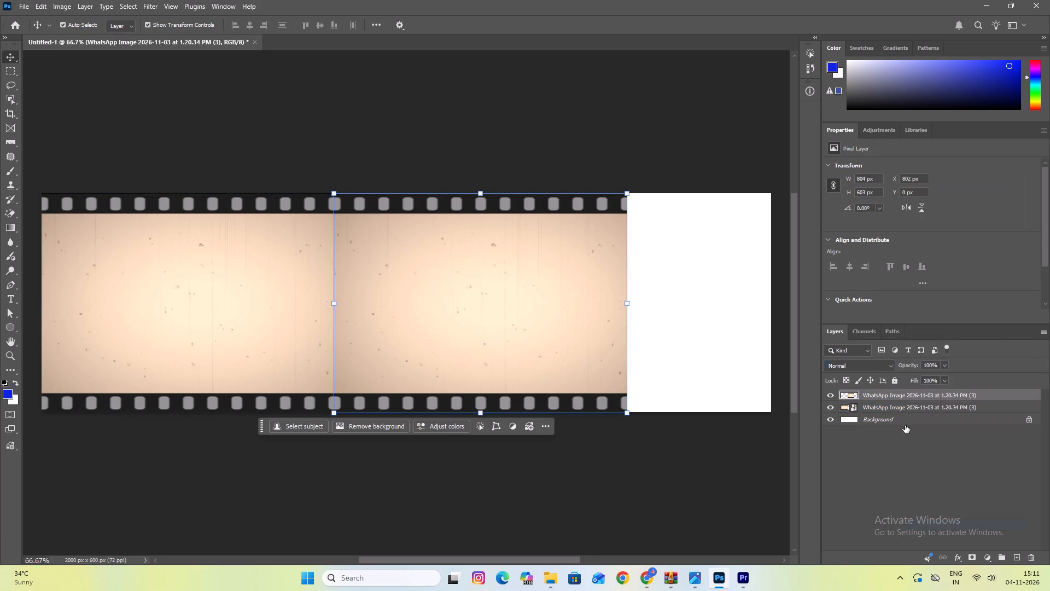
right_click(882, 409)
left_click(926, 524)
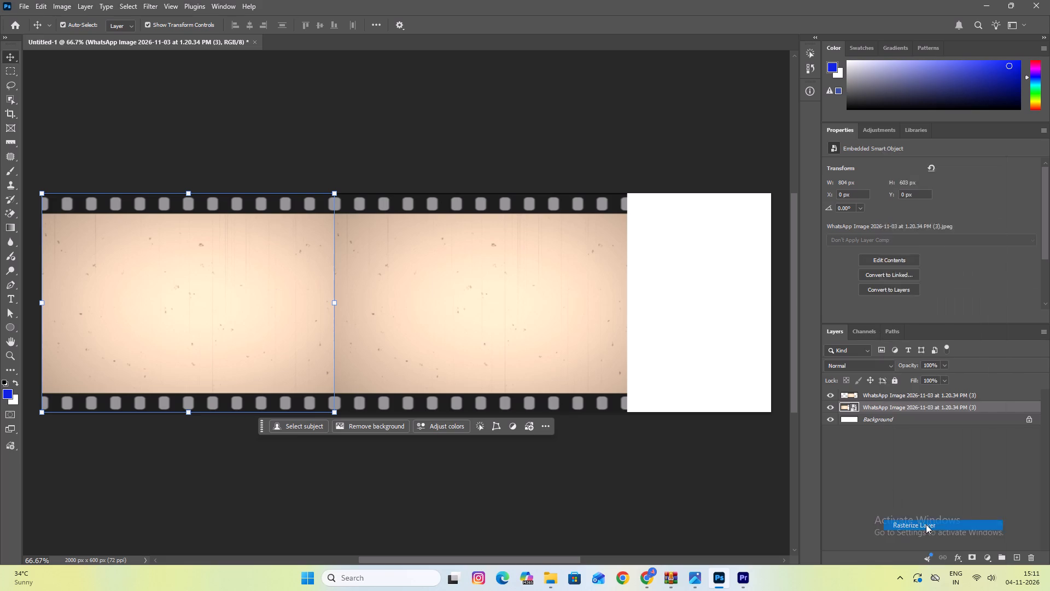
Duplicate the second filmstrip's layer, the one in the middle of the canvas.
left_click(455, 329)
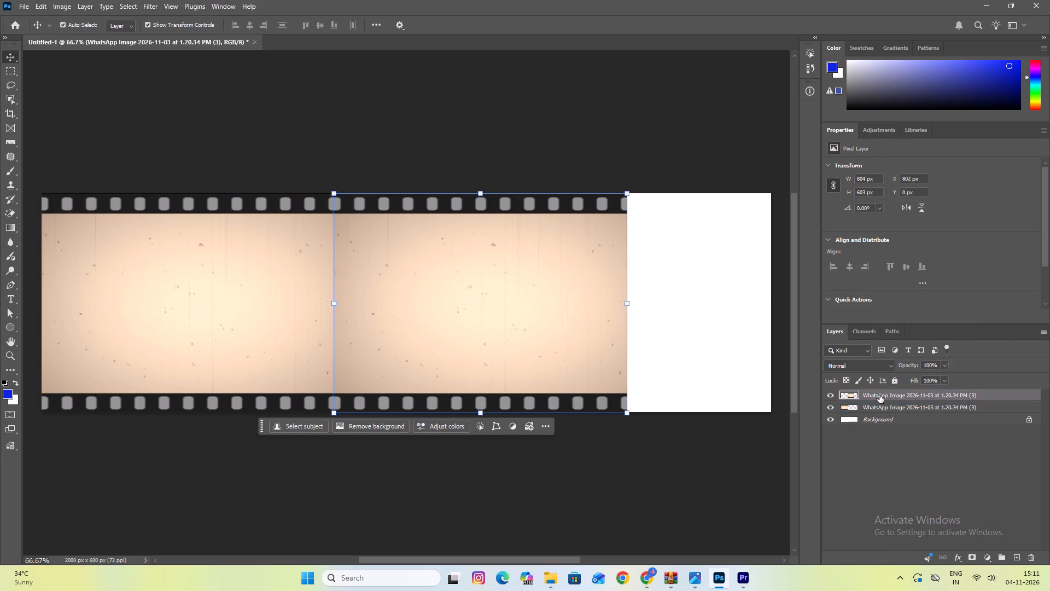
key("super+j")
key("ctrl+j")
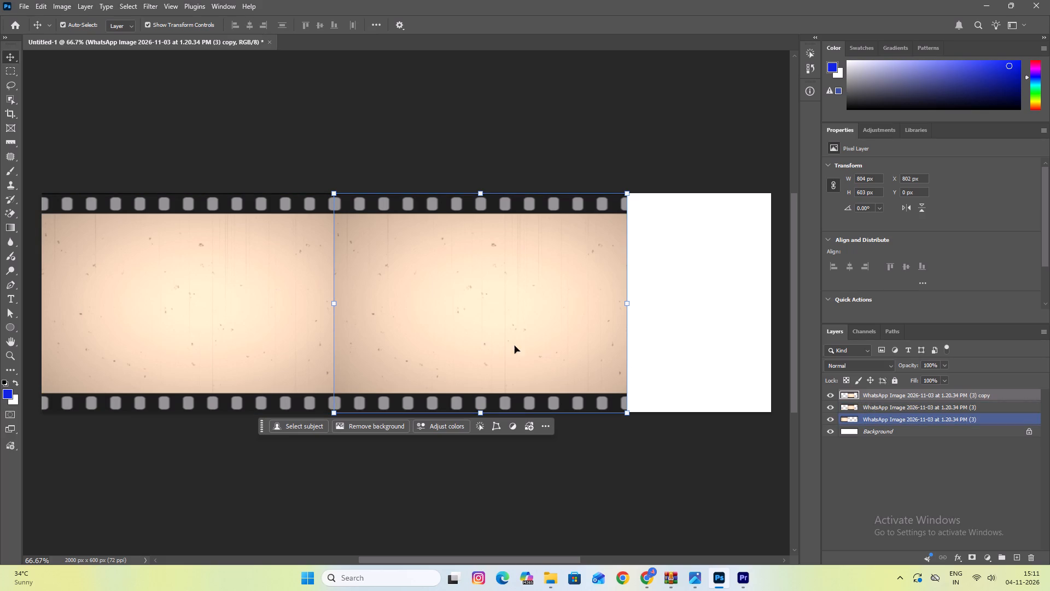
Move the duplicated filmstrip to X 1606 px, Y 0 px, against the middle filmstrip's right edge to cover the remaining white area.
left_click_drag(486, 343, 627, 340)
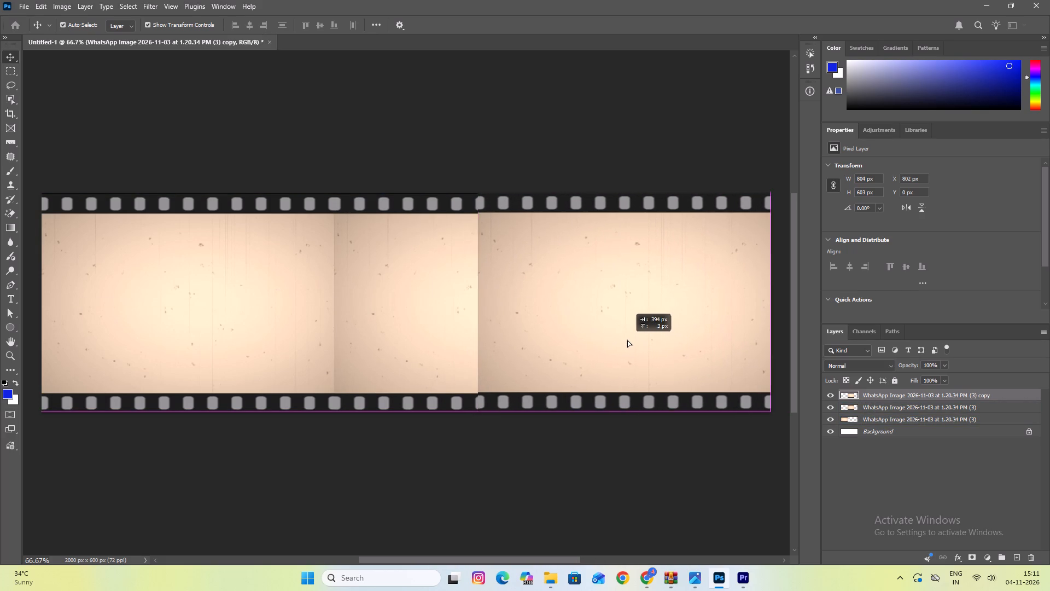
left_click_drag(627, 340, 772, 353)
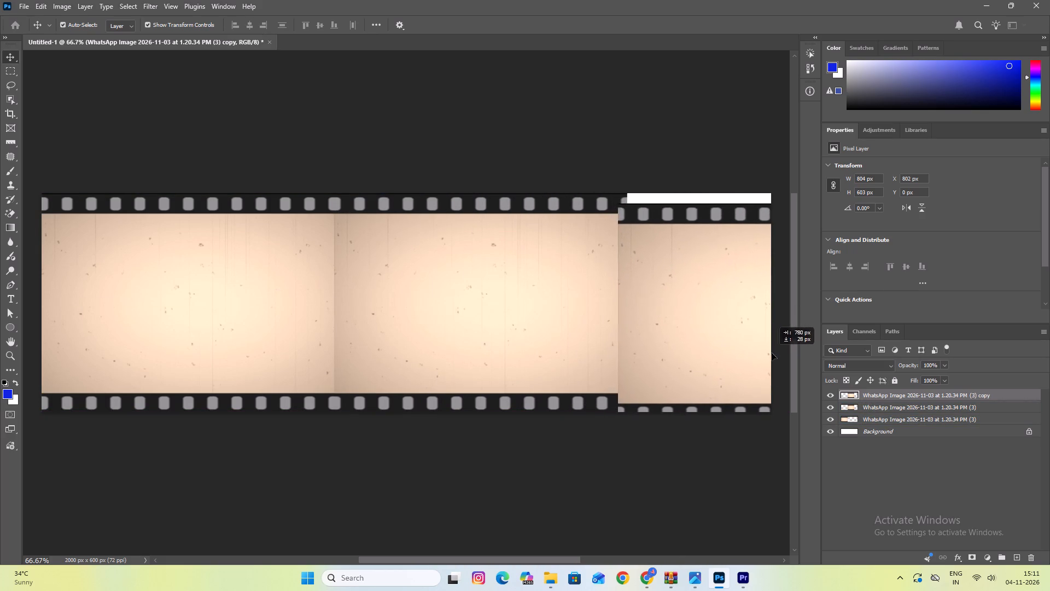
left_click_drag(772, 353, 775, 343)
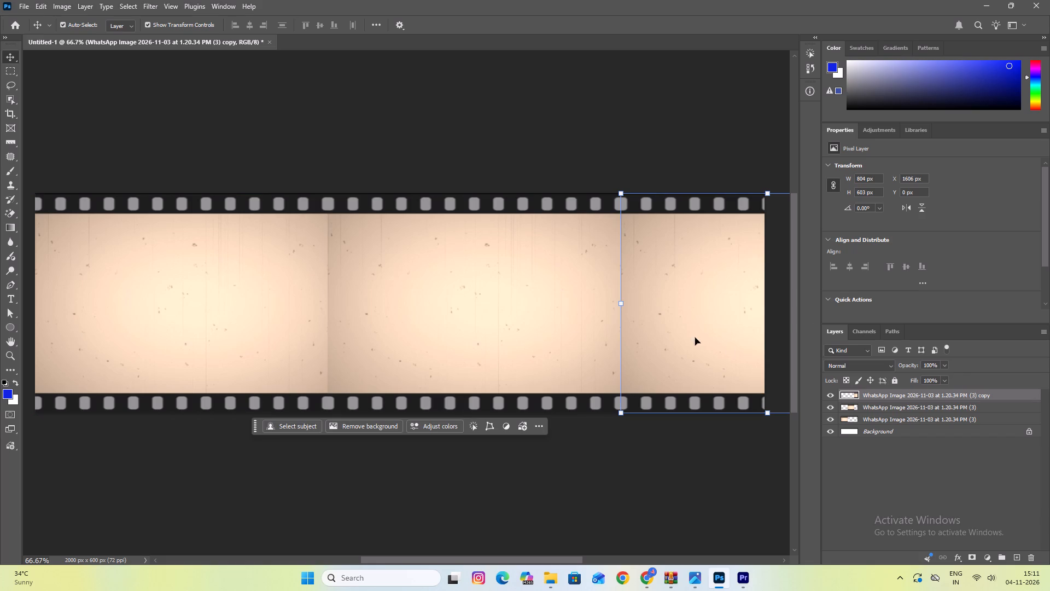
Nudge the third filmstrip one pixel left toward the middle filmstrip to tighten the seam, and deselect its layer.
left_click(590, 463)
left_click(689, 325)
left_click(638, 443)
left_click(663, 335)
key("Left")
left_click(491, 503)
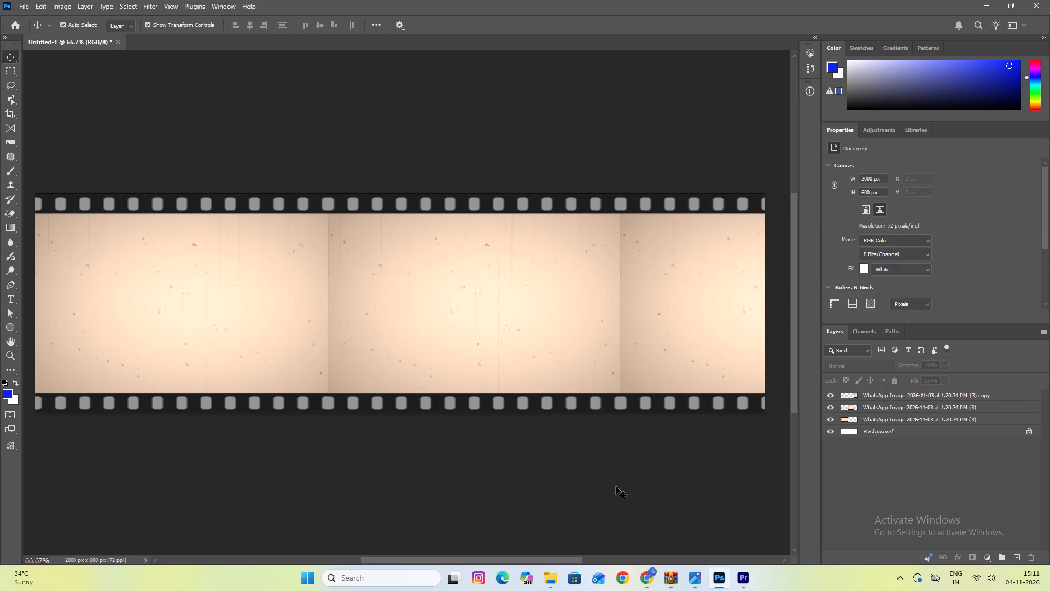